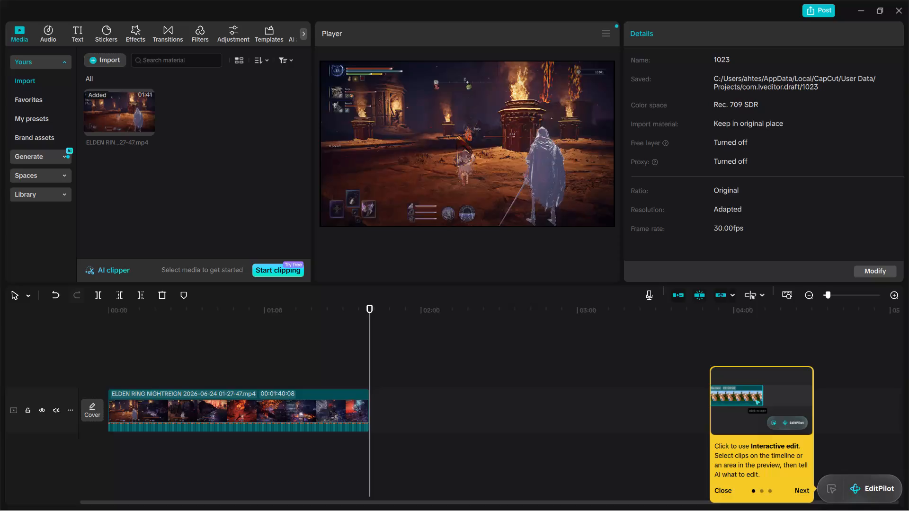
# Scrub through the Elden Ring Nightreign clip and play its opening seconds to review the footage.
pyautogui.moveTo(195, 405); pyautogui.dragTo(135, 405)
pyautogui.click(166, 361)
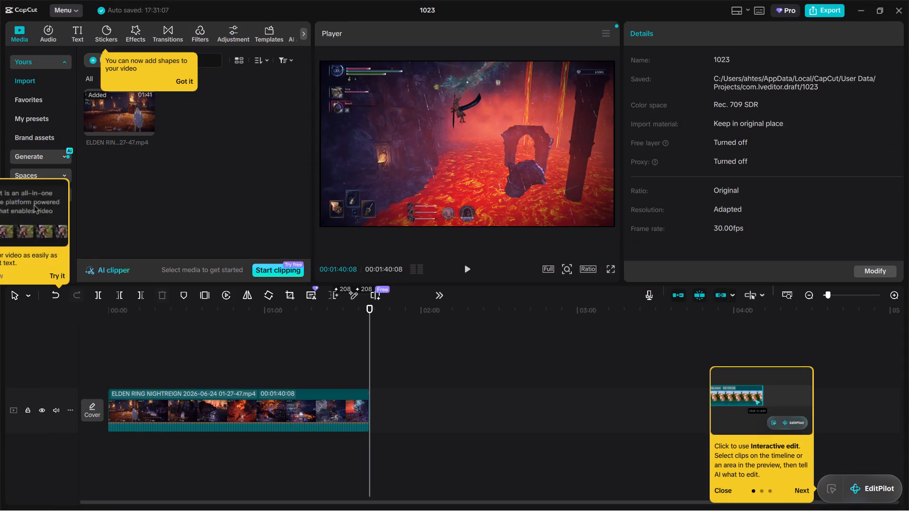
pyautogui.click(125, 350)
pyautogui.click(211, 346)
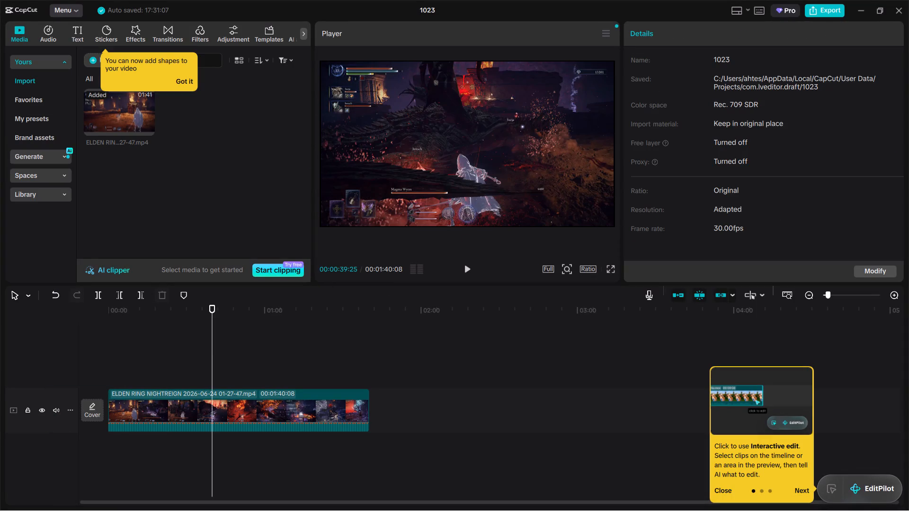
pyautogui.moveTo(208, 335); pyautogui.dragTo(125, 342)
pyautogui.click(125, 345)
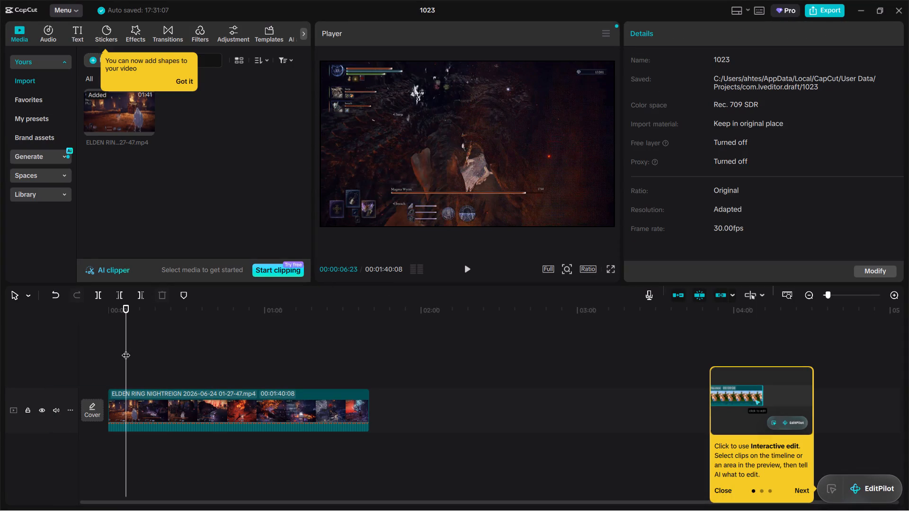
pyautogui.click(108, 338)
pyautogui.click(465, 272)
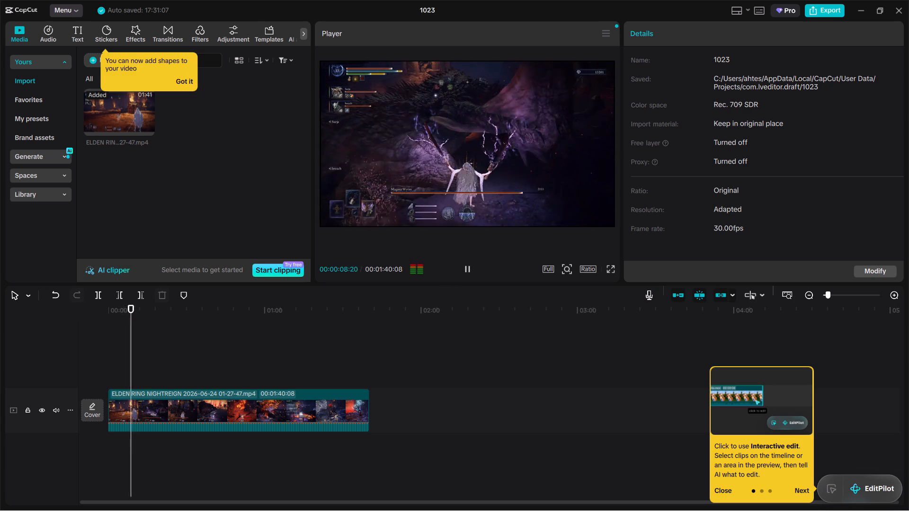
pyautogui.click(472, 271)
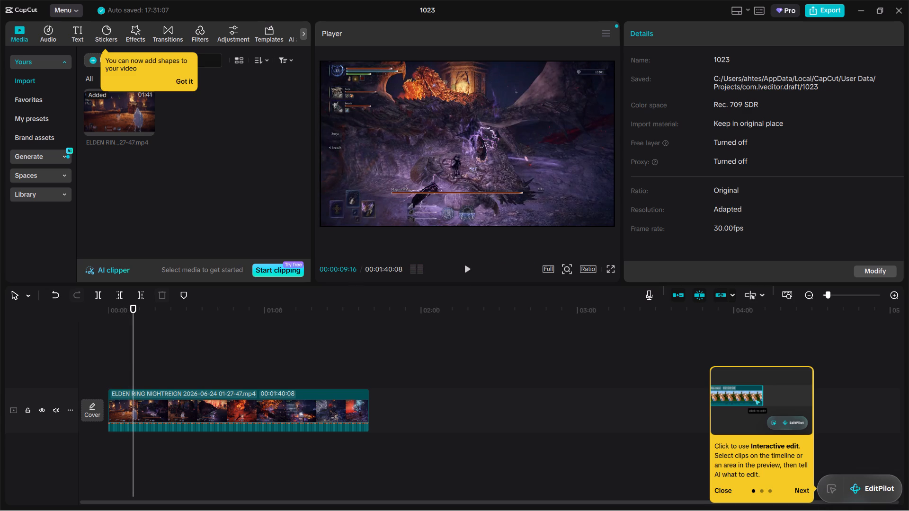
pyautogui.moveTo(137, 355); pyautogui.dragTo(107, 355)
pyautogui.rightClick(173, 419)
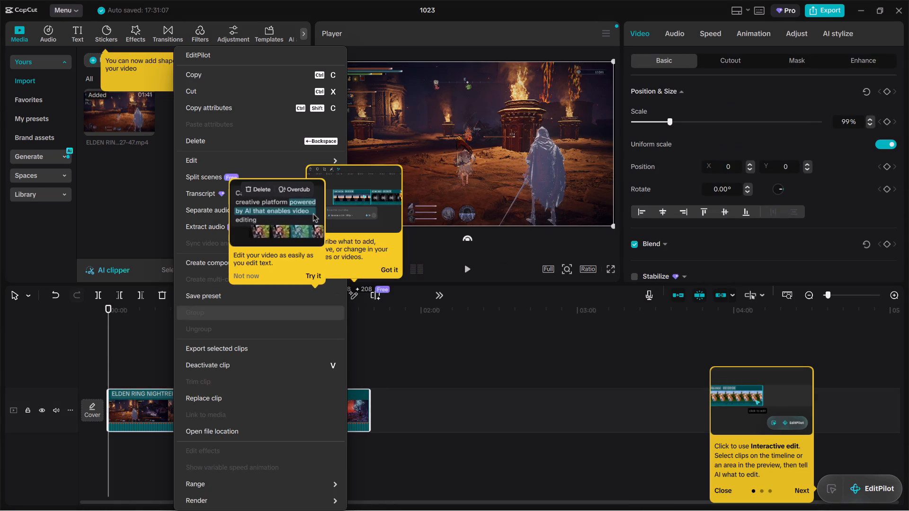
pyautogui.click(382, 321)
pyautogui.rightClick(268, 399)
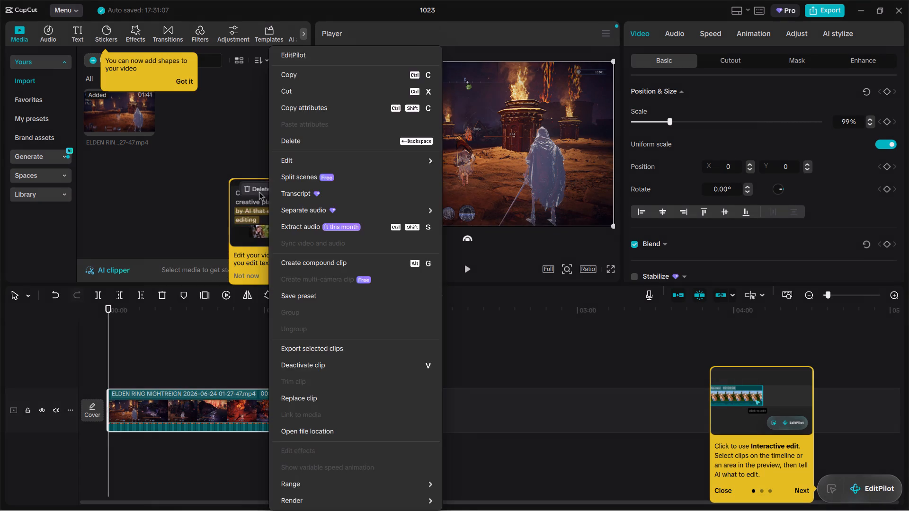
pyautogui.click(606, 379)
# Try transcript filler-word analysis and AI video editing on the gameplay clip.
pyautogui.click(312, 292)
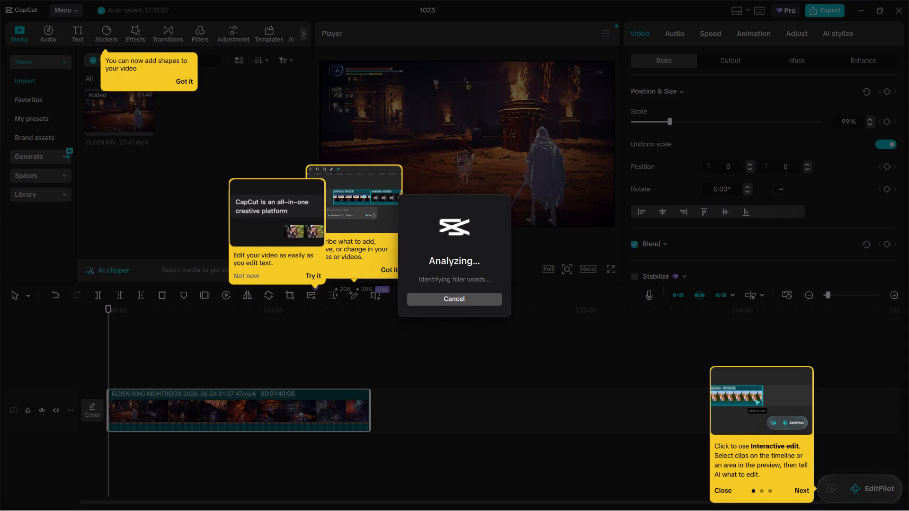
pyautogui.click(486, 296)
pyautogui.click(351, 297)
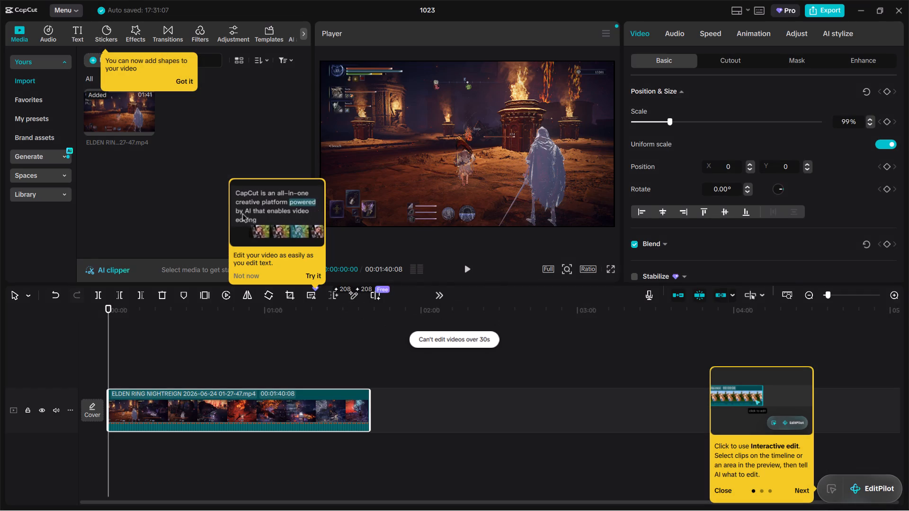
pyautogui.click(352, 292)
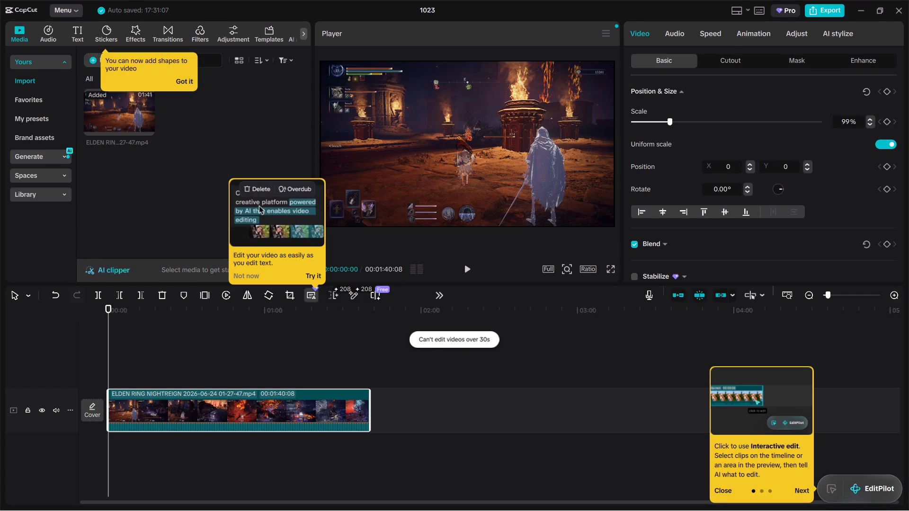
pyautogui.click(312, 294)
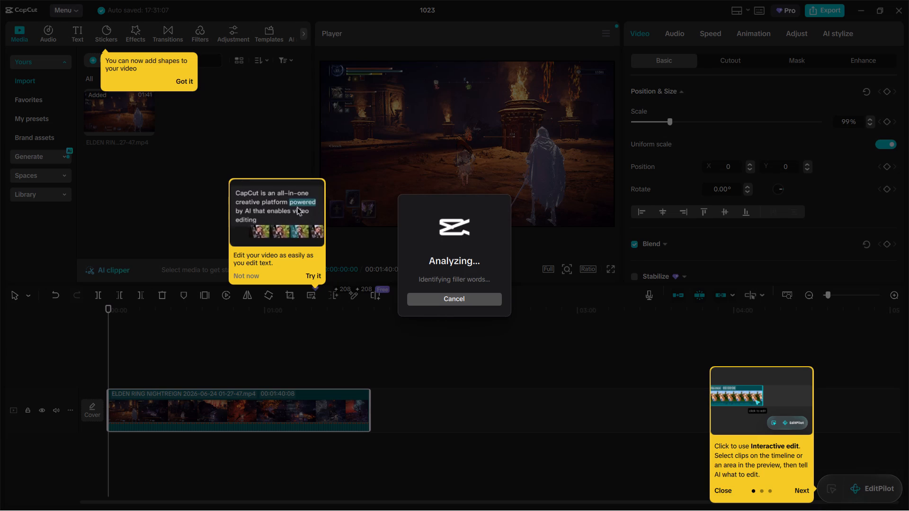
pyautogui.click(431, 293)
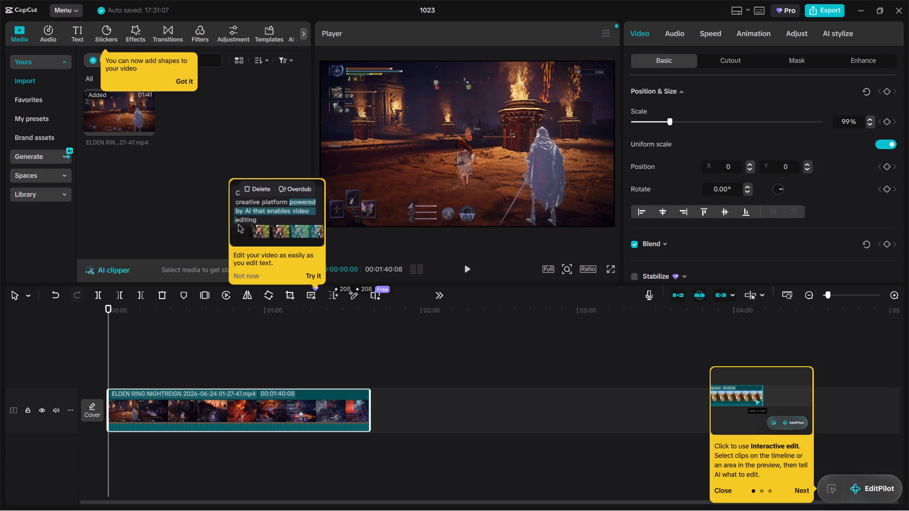
# Dismiss the feature tips about text-based editing and adding shapes.
pyautogui.click(245, 273)
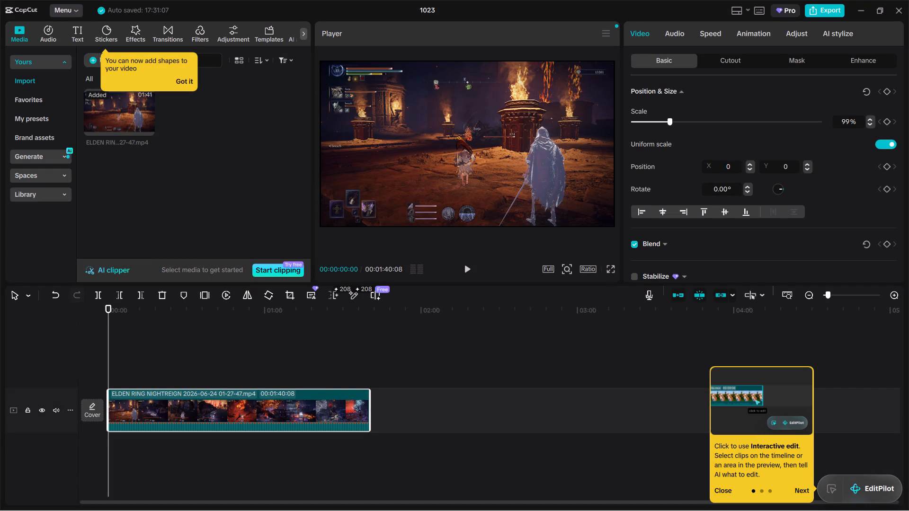
pyautogui.click(193, 380)
pyautogui.click(129, 79)
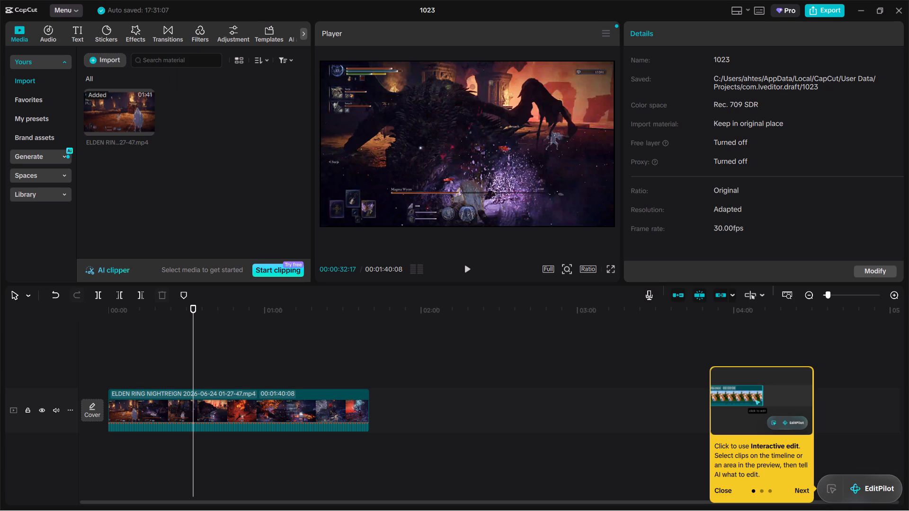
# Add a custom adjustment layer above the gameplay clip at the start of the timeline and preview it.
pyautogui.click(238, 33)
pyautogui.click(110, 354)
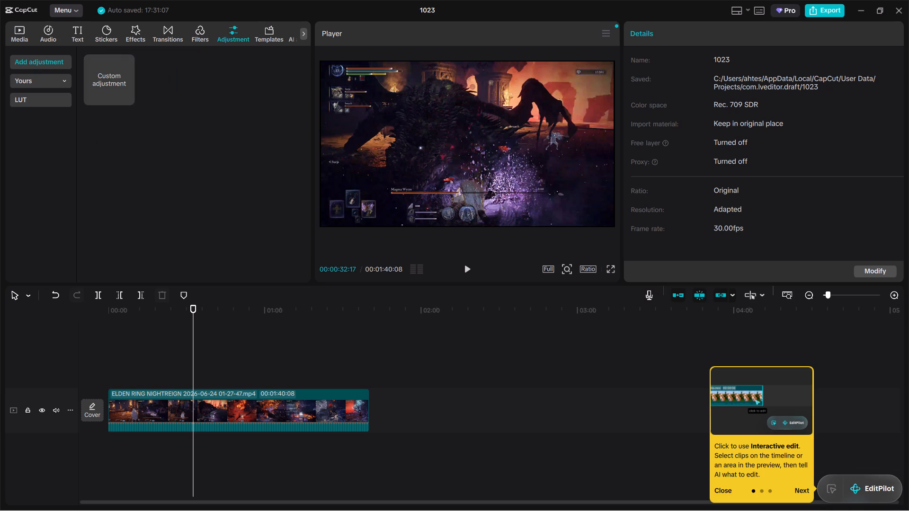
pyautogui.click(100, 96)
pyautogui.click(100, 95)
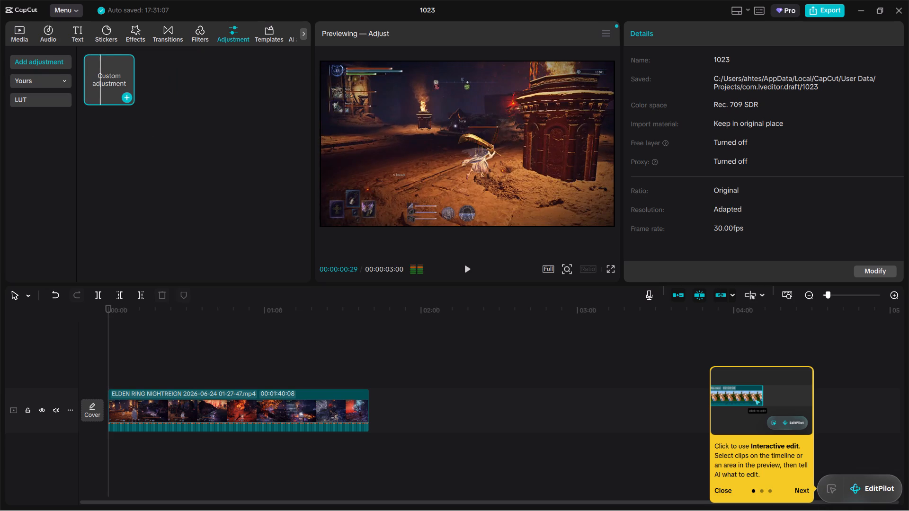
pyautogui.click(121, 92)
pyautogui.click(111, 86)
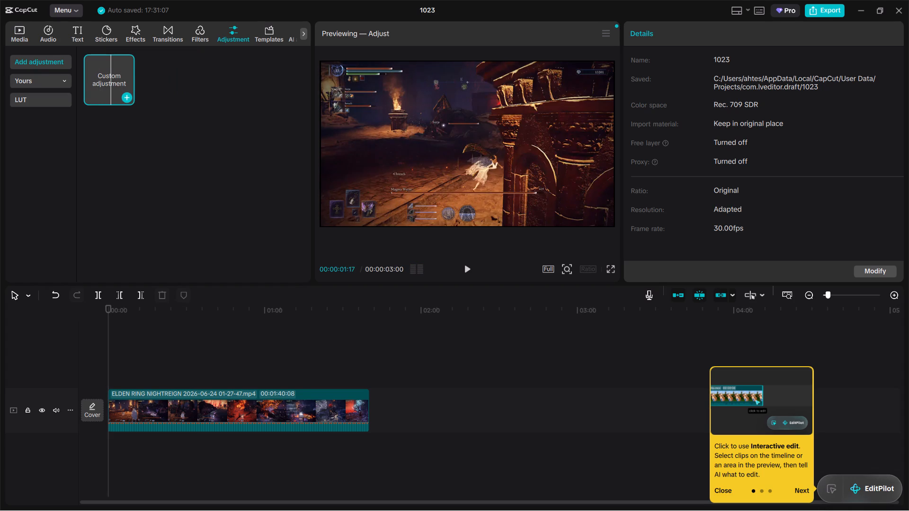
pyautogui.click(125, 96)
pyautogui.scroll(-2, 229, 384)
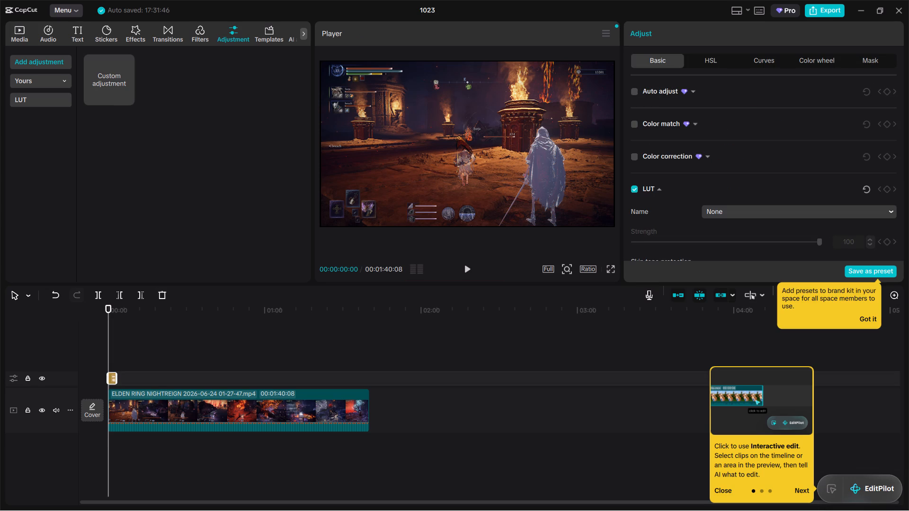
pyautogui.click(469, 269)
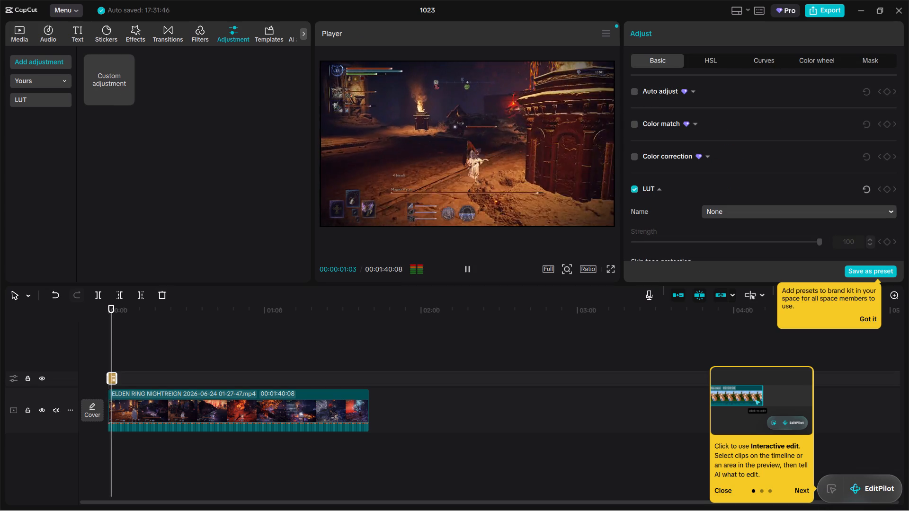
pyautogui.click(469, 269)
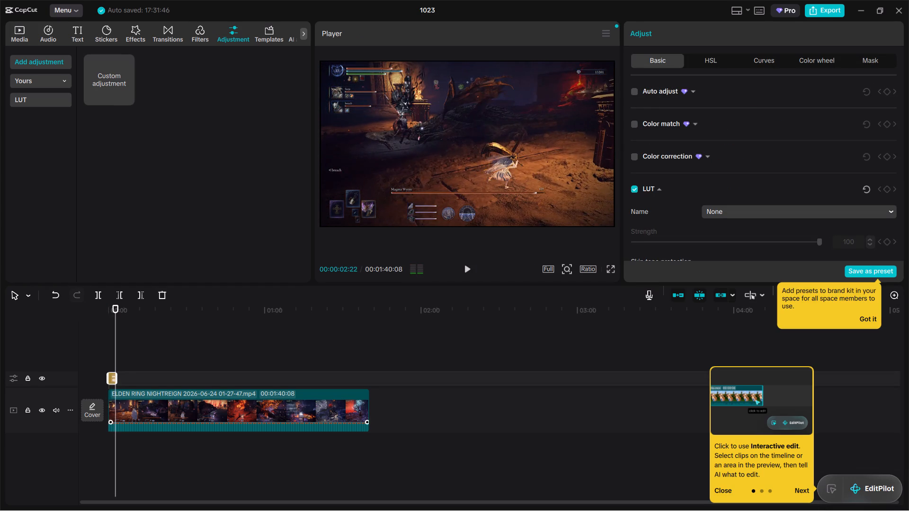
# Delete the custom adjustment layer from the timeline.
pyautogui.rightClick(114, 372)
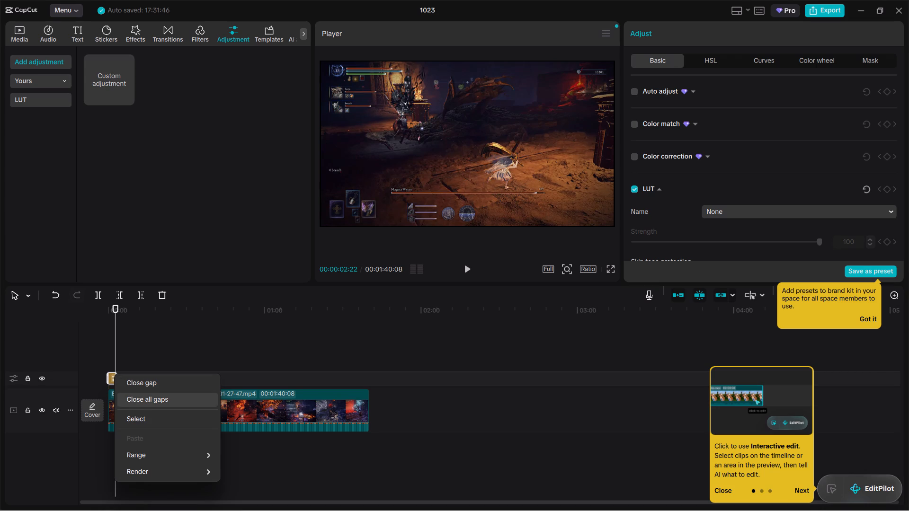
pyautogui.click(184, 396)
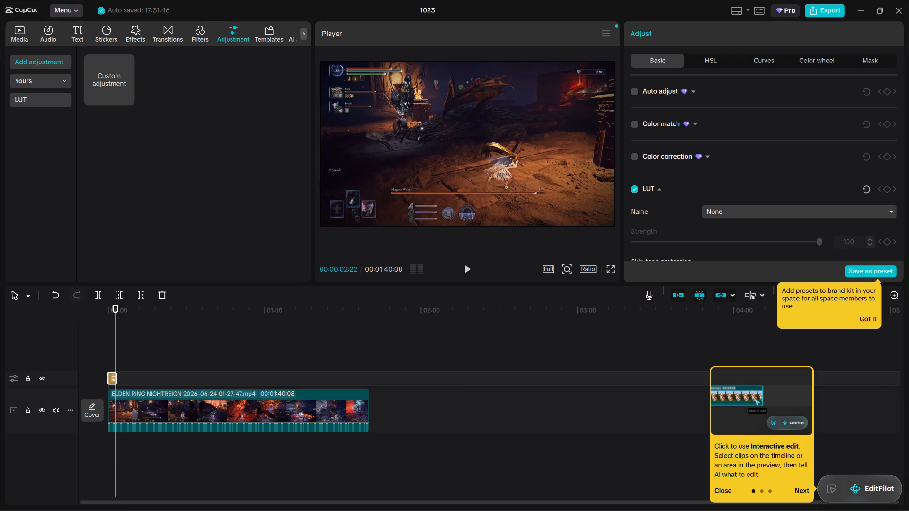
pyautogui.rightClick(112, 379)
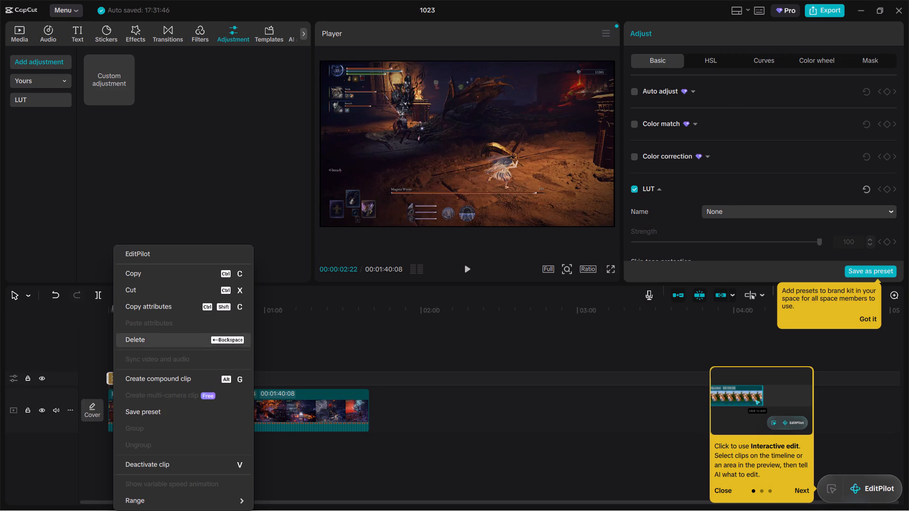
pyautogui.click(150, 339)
# Replay the gameplay clip's opening and set the clip's uniform scale to 102%.
pyautogui.moveTo(344, 461); pyautogui.dragTo(421, 444)
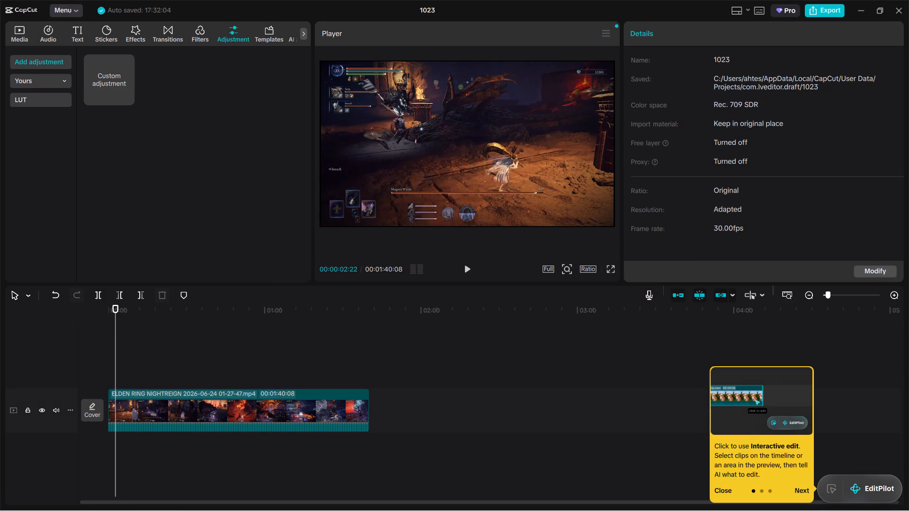
pyautogui.moveTo(138, 414); pyautogui.dragTo(209, 427)
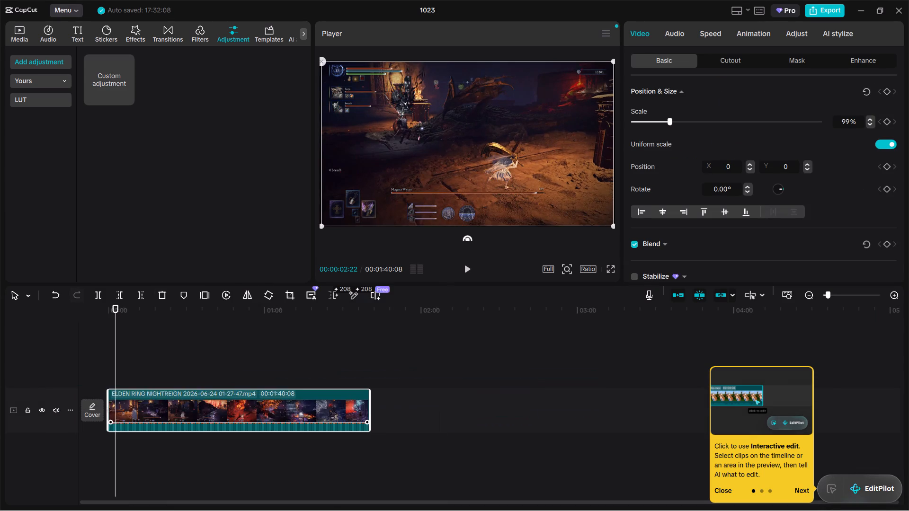
pyautogui.moveTo(237, 420); pyautogui.dragTo(257, 406)
pyautogui.moveTo(116, 352); pyautogui.dragTo(135, 358)
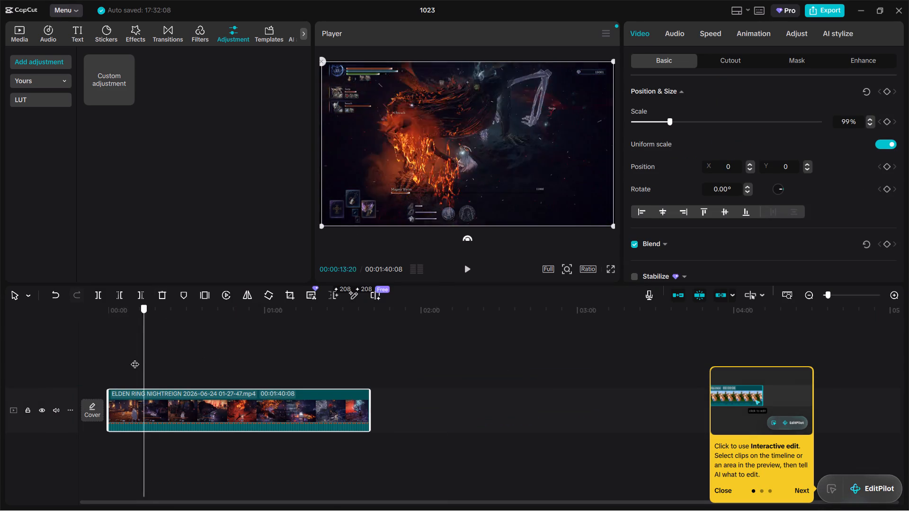
pyautogui.moveTo(135, 358); pyautogui.dragTo(76, 365)
pyautogui.click(470, 275)
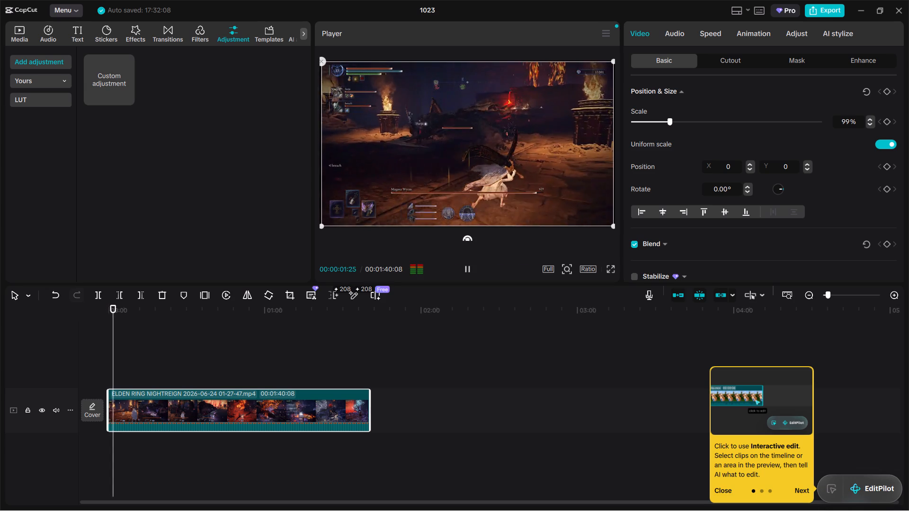
pyautogui.moveTo(665, 120); pyautogui.dragTo(666, 114)
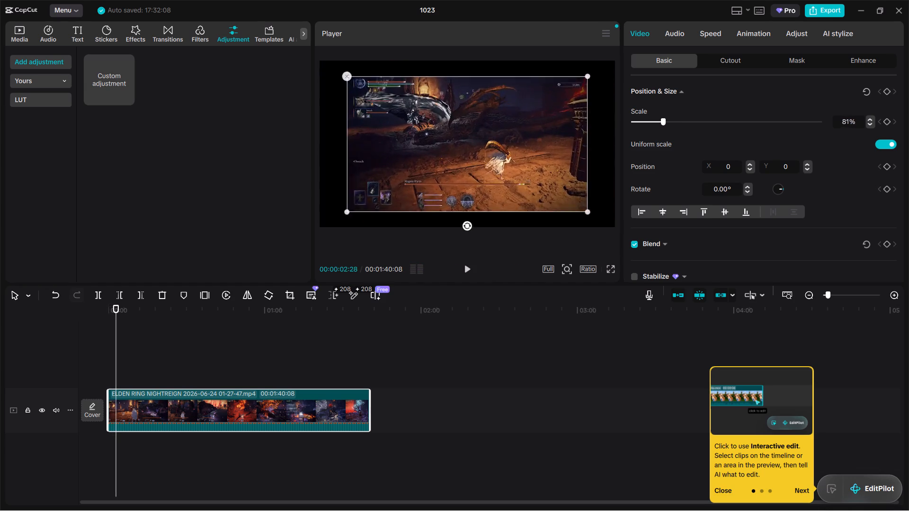
pyautogui.moveTo(666, 114); pyautogui.dragTo(671, 113)
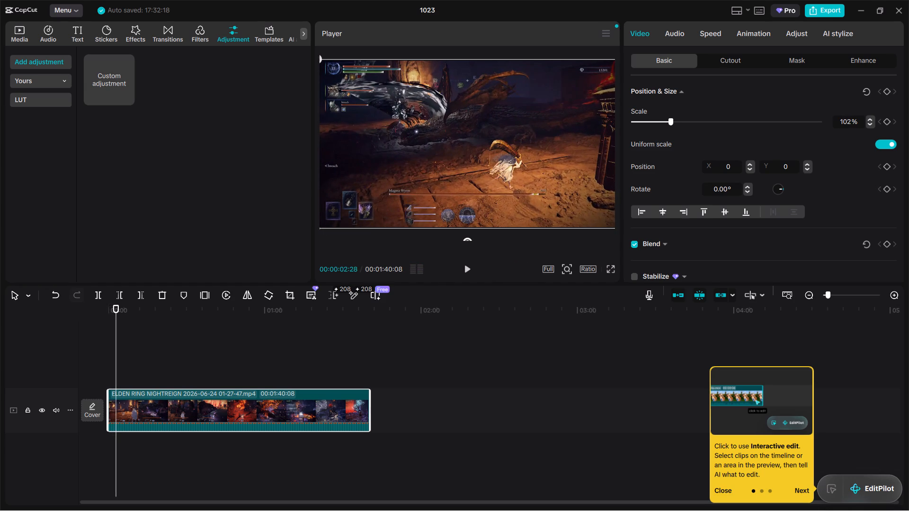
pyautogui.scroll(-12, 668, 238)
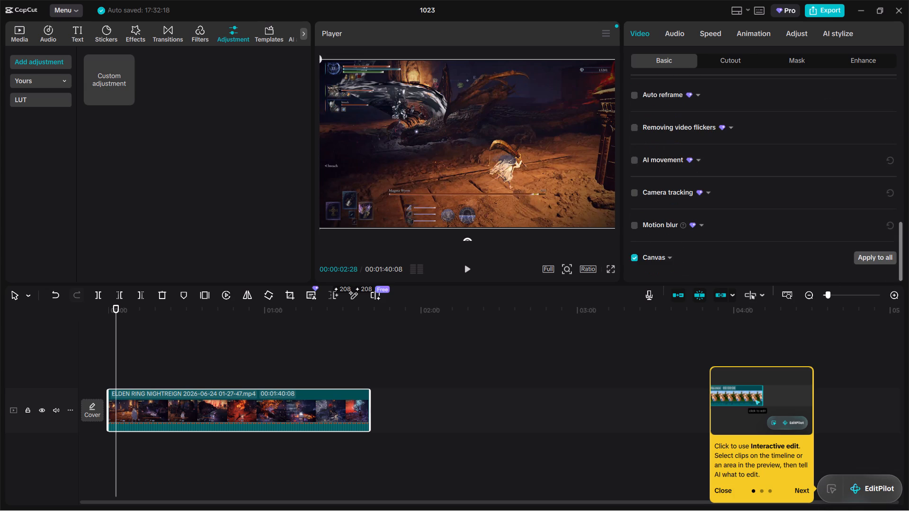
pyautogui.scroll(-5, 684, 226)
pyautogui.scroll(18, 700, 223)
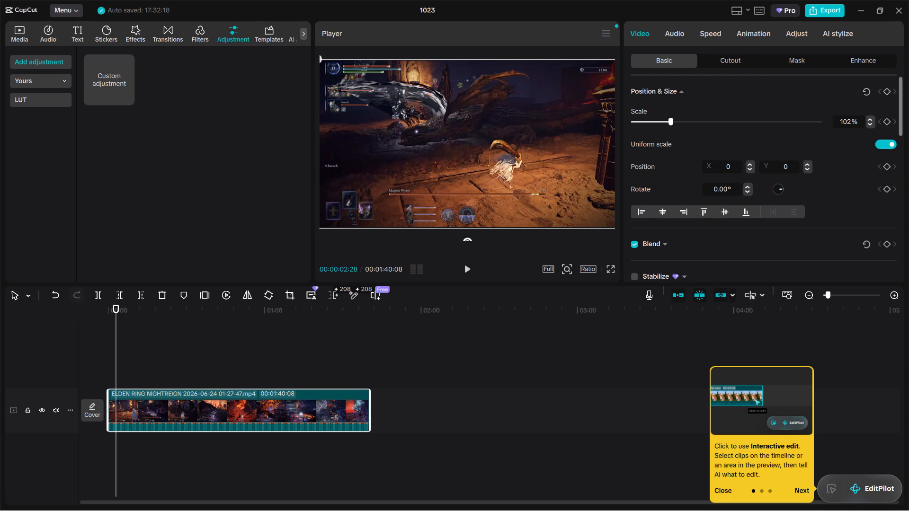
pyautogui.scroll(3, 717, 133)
# Set the gameplay clip's audio volume to -7.1 dB, with a 6.5 s fade-in and a 6.4 s fade-out.
pyautogui.click(675, 26)
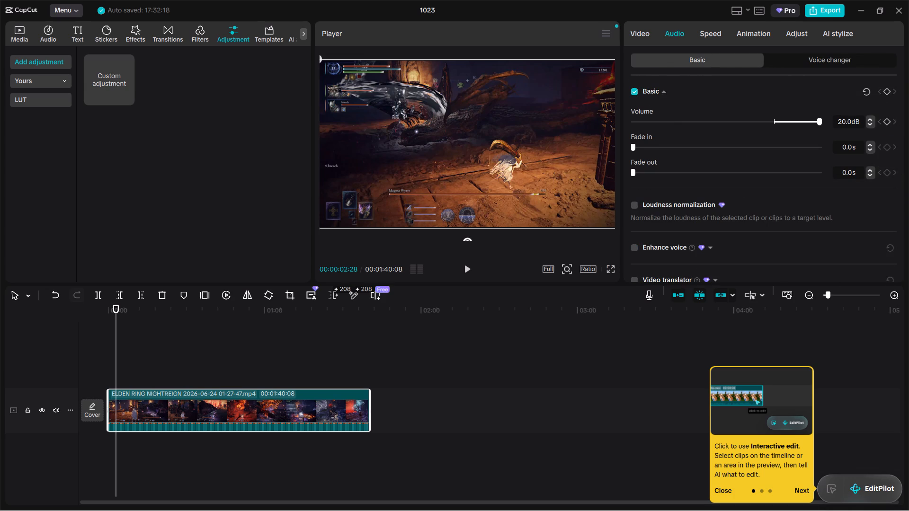
pyautogui.moveTo(802, 112); pyautogui.dragTo(755, 117)
pyautogui.moveTo(751, 126); pyautogui.dragTo(724, 122)
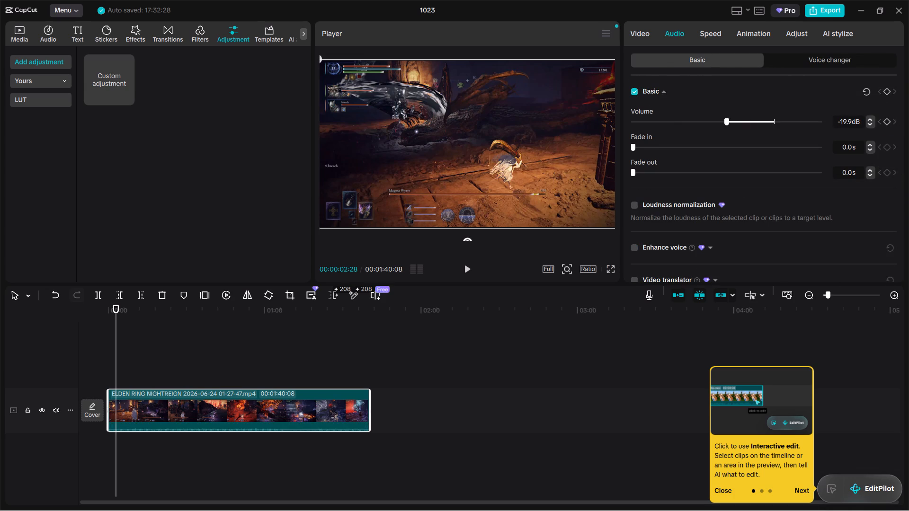
pyautogui.click(470, 273)
pyautogui.moveTo(722, 116); pyautogui.dragTo(723, 116)
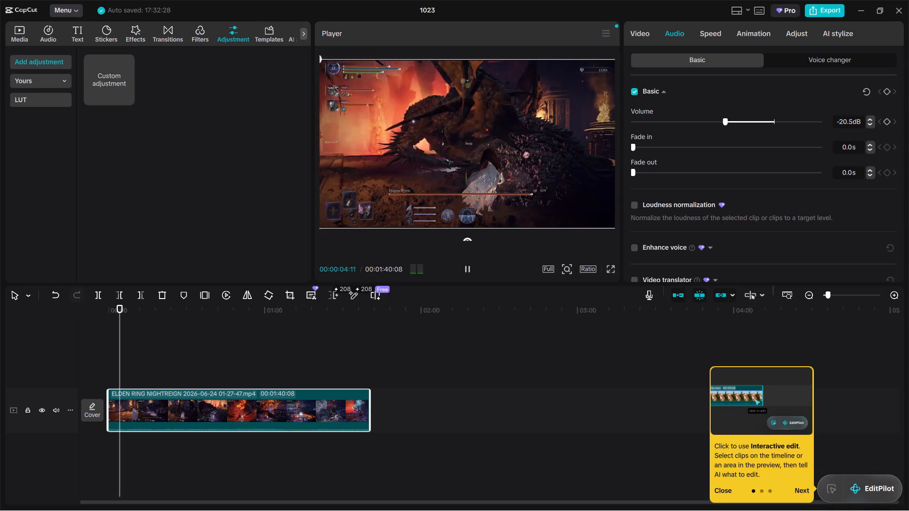
pyautogui.moveTo(723, 116); pyautogui.dragTo(744, 117)
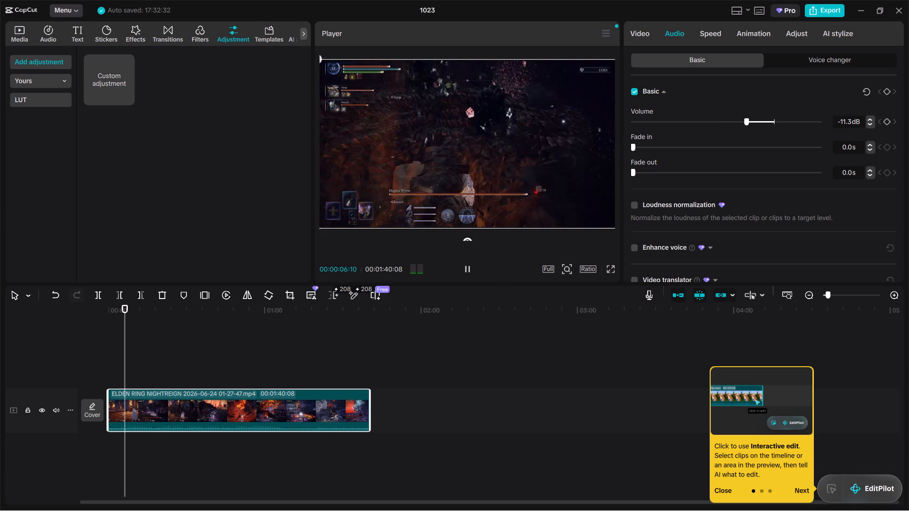
pyautogui.moveTo(644, 147); pyautogui.dragTo(757, 144)
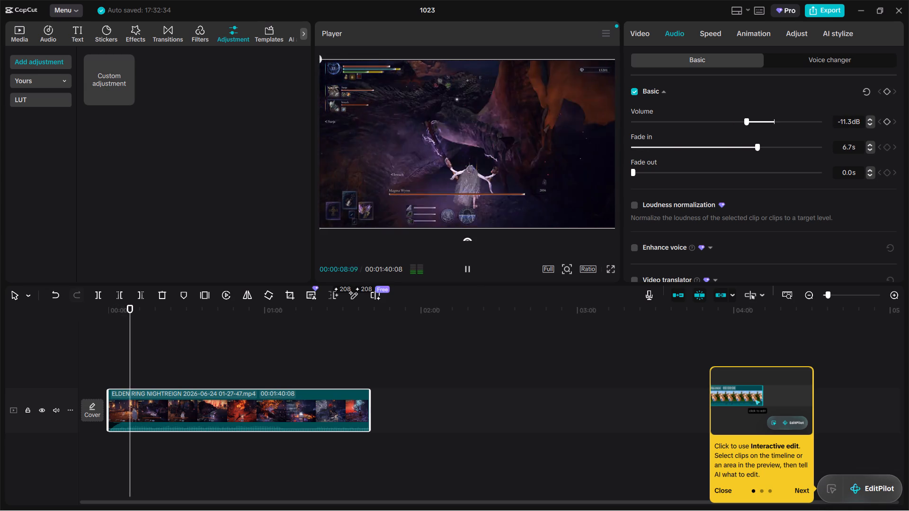
pyautogui.moveTo(704, 173); pyautogui.dragTo(751, 170)
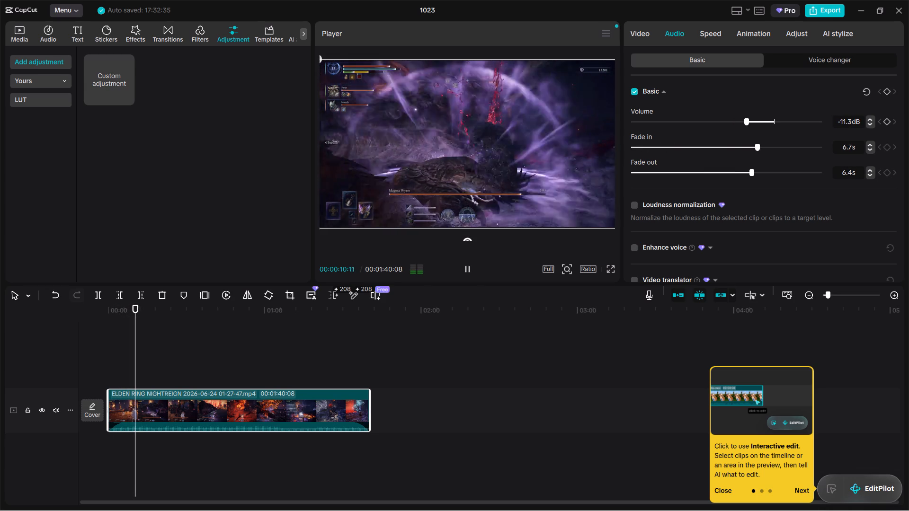
pyautogui.moveTo(757, 144); pyautogui.dragTo(750, 129)
pyautogui.moveTo(750, 127); pyautogui.dragTo(754, 127)
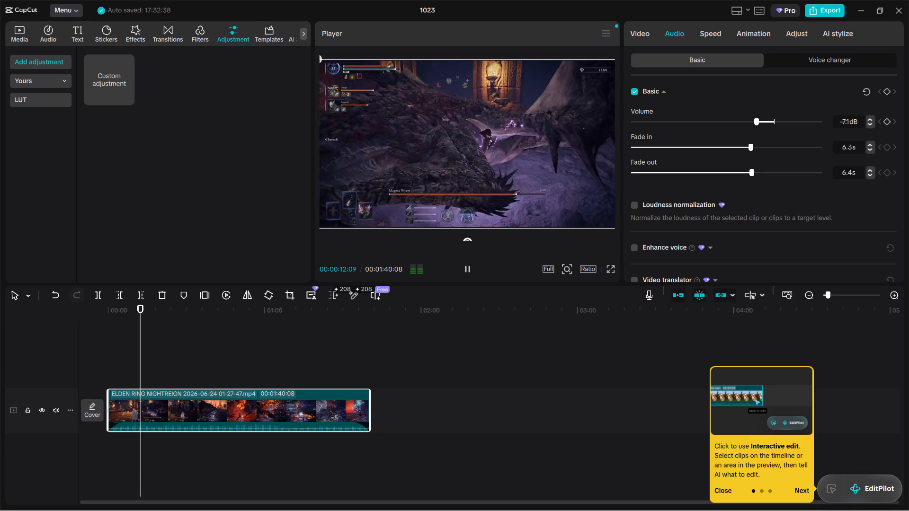
pyautogui.click(749, 145)
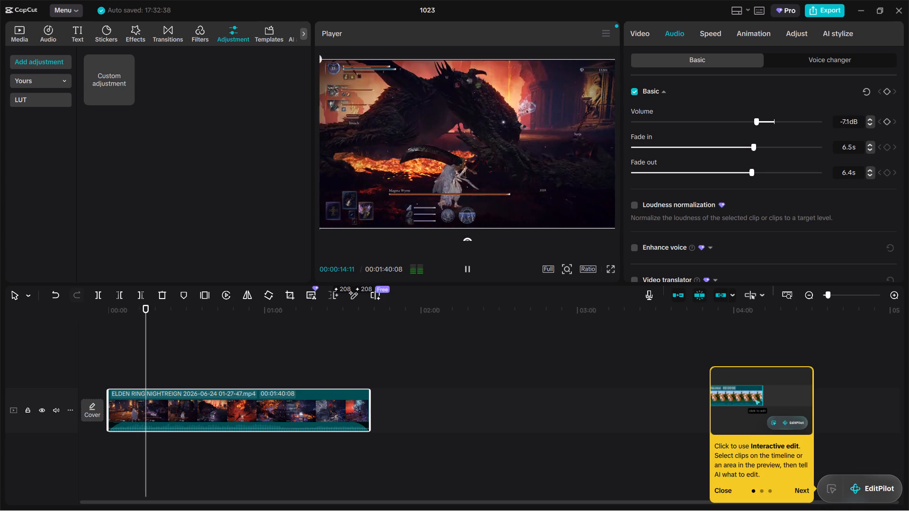
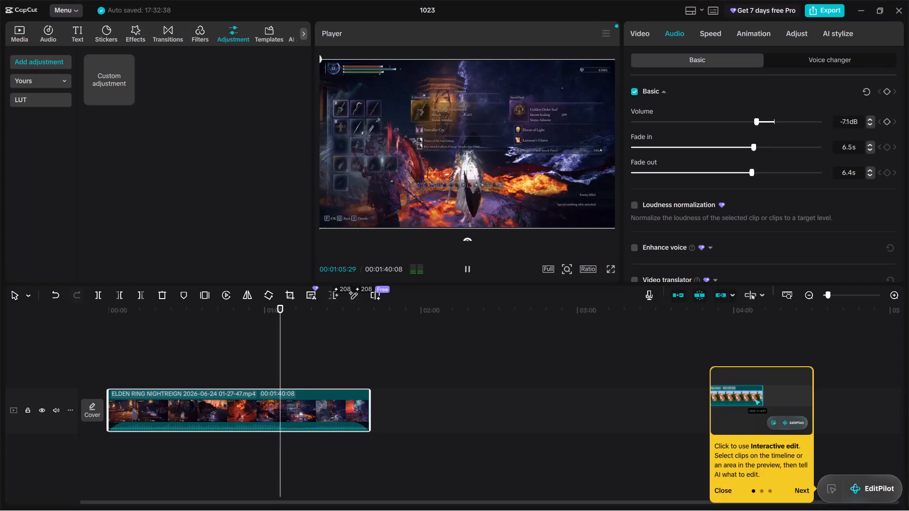
# Trim the end of the gameplay clip so that it lasts 00:01:07:08.
pyautogui.moveTo(371, 408); pyautogui.dragTo(301, 414)
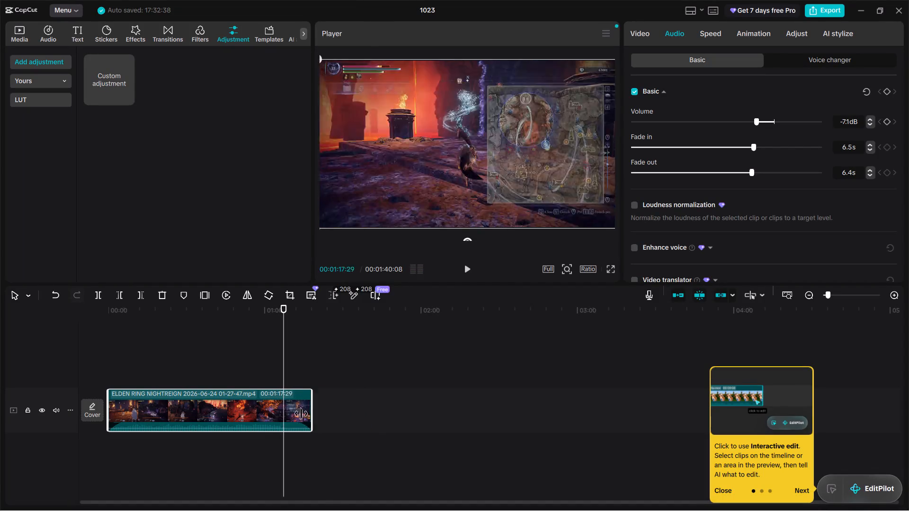
pyautogui.moveTo(301, 414); pyautogui.dragTo(285, 413)
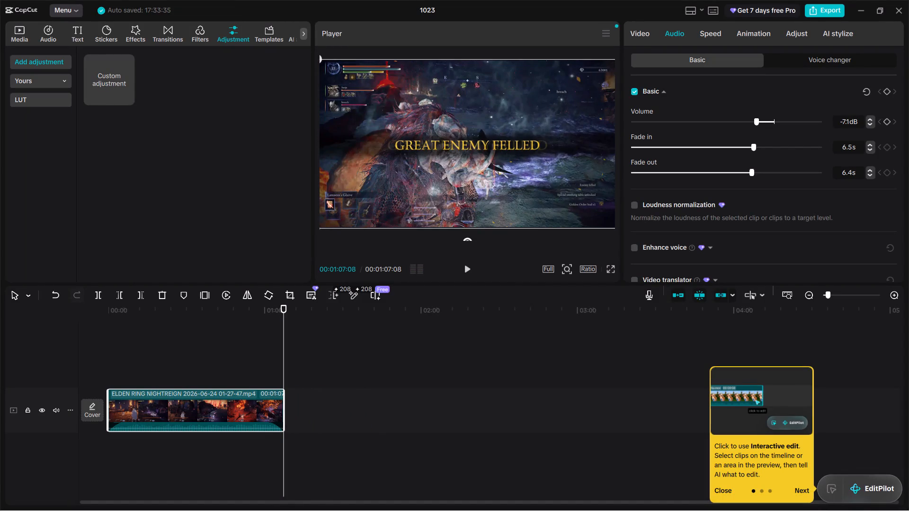
# Play the trimmed gameplay clip from its start to about the 57-second mark and return to the beginning.
pyautogui.moveTo(168, 361); pyautogui.dragTo(250, 358)
pyautogui.moveTo(281, 351); pyautogui.dragTo(107, 366)
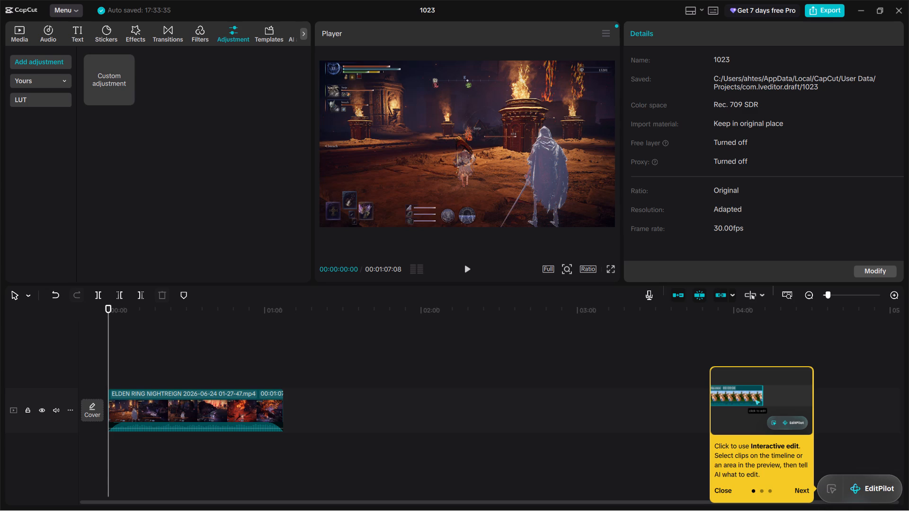
pyautogui.click(467, 275)
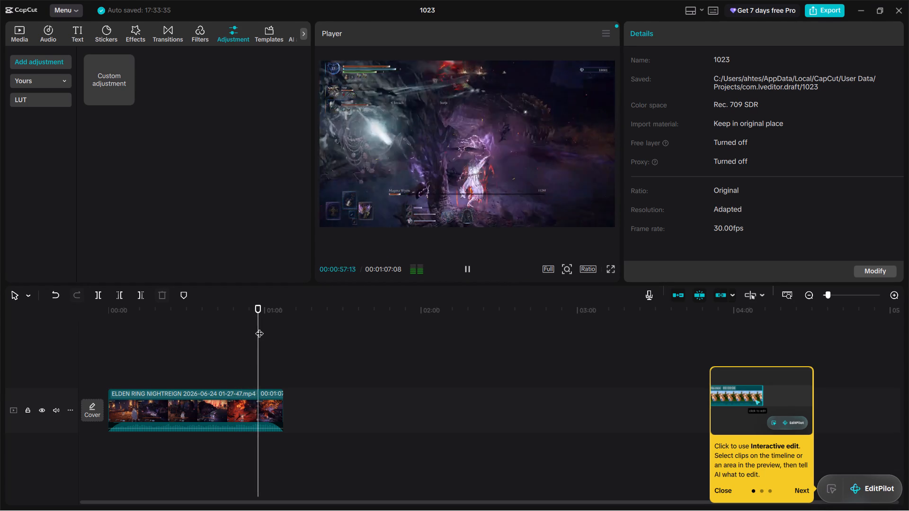
pyautogui.moveTo(258, 327); pyautogui.dragTo(77, 338)
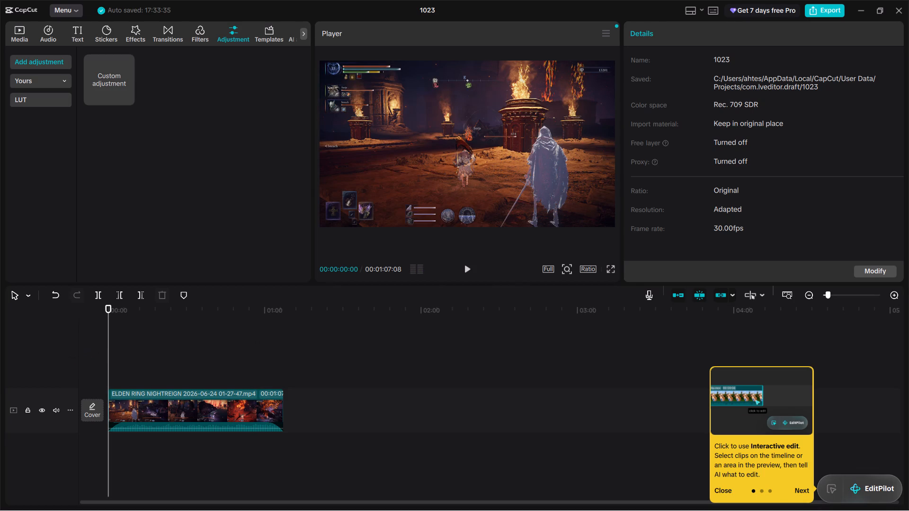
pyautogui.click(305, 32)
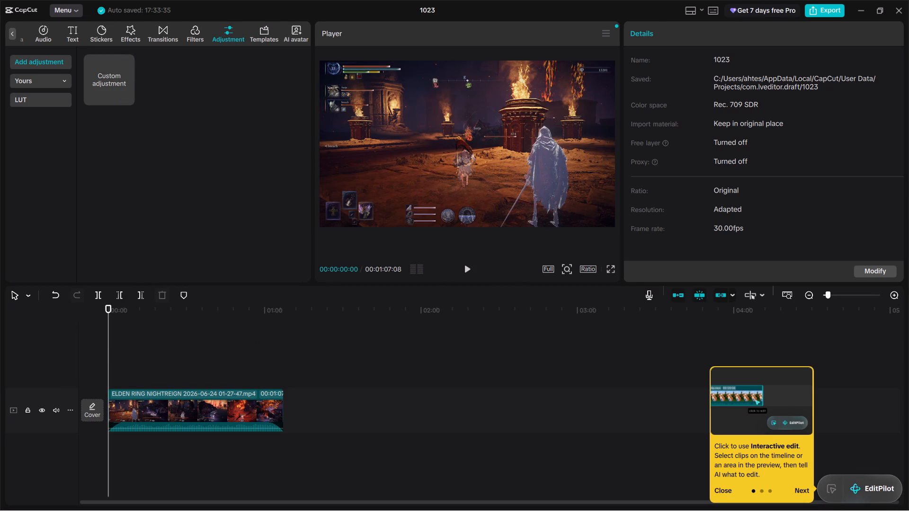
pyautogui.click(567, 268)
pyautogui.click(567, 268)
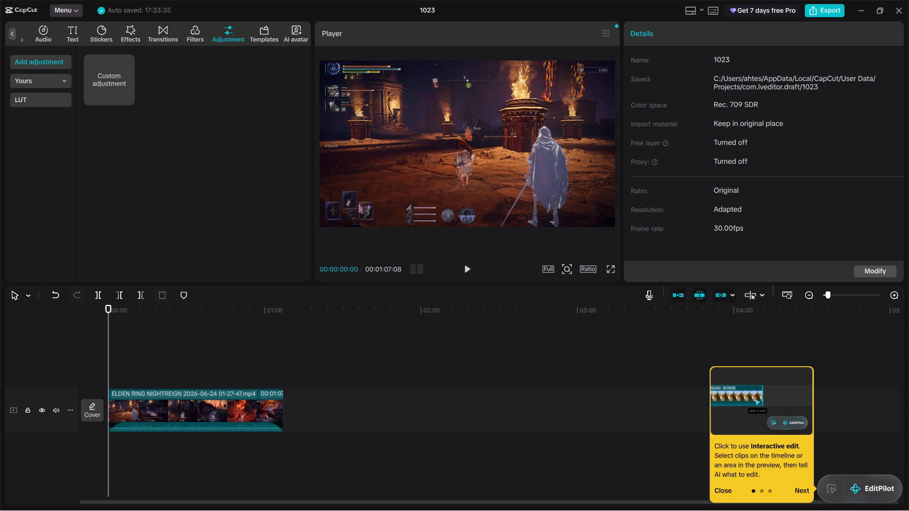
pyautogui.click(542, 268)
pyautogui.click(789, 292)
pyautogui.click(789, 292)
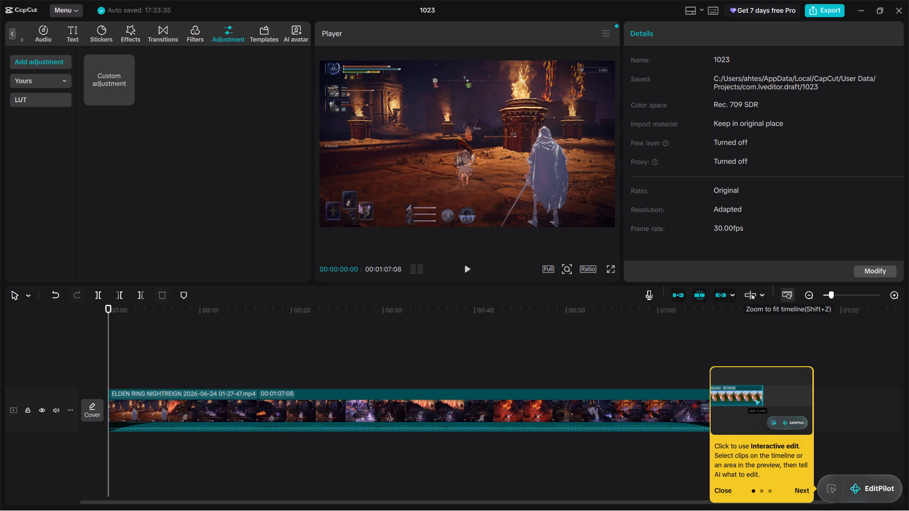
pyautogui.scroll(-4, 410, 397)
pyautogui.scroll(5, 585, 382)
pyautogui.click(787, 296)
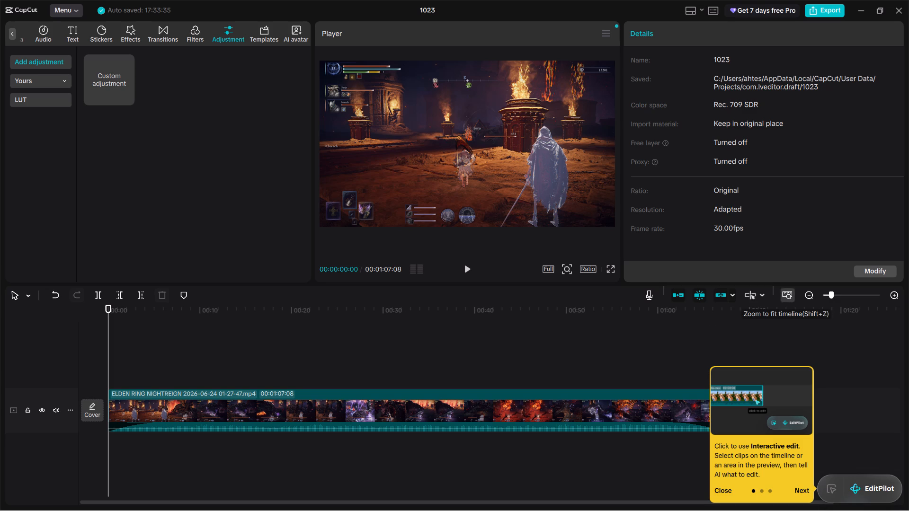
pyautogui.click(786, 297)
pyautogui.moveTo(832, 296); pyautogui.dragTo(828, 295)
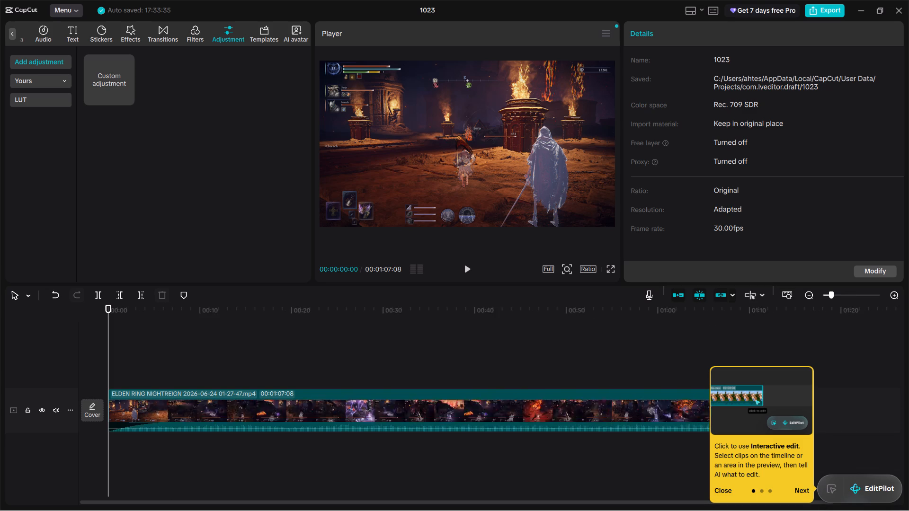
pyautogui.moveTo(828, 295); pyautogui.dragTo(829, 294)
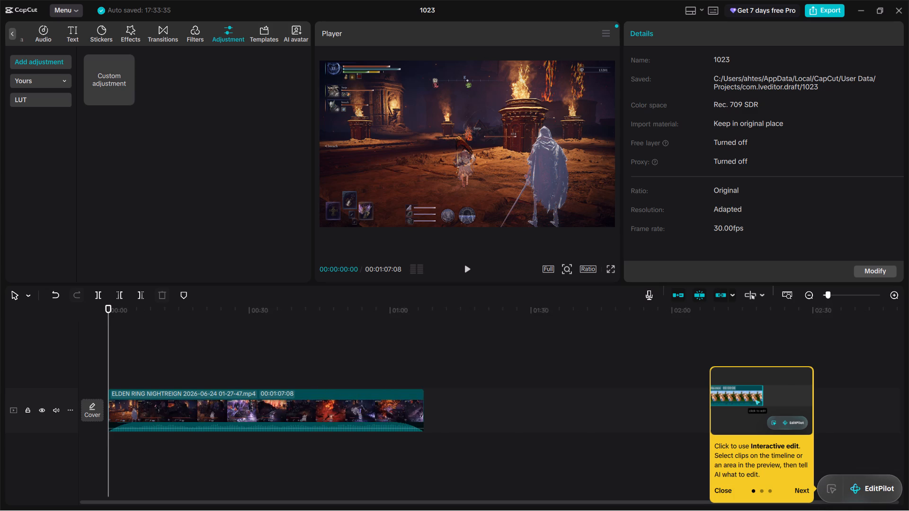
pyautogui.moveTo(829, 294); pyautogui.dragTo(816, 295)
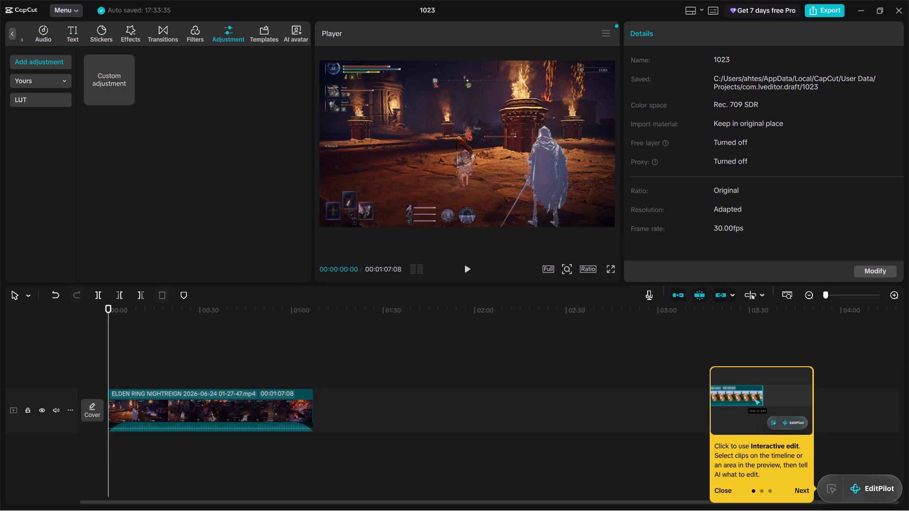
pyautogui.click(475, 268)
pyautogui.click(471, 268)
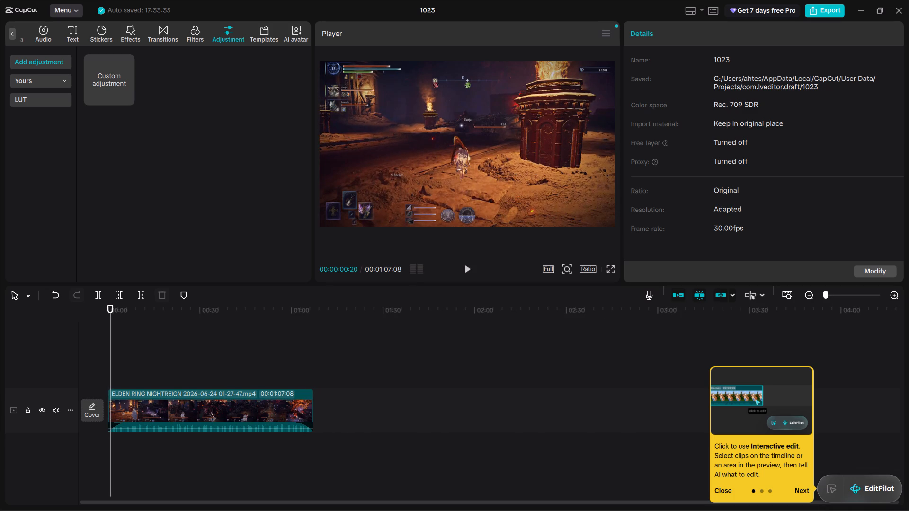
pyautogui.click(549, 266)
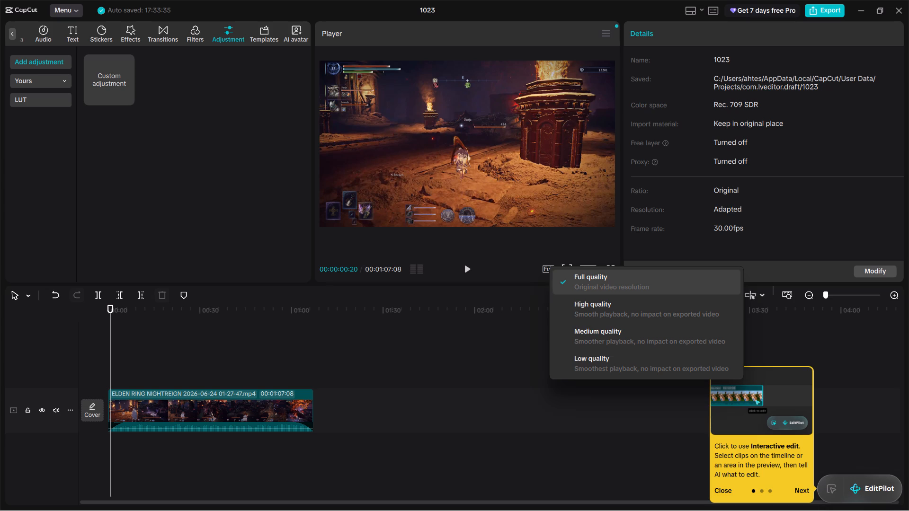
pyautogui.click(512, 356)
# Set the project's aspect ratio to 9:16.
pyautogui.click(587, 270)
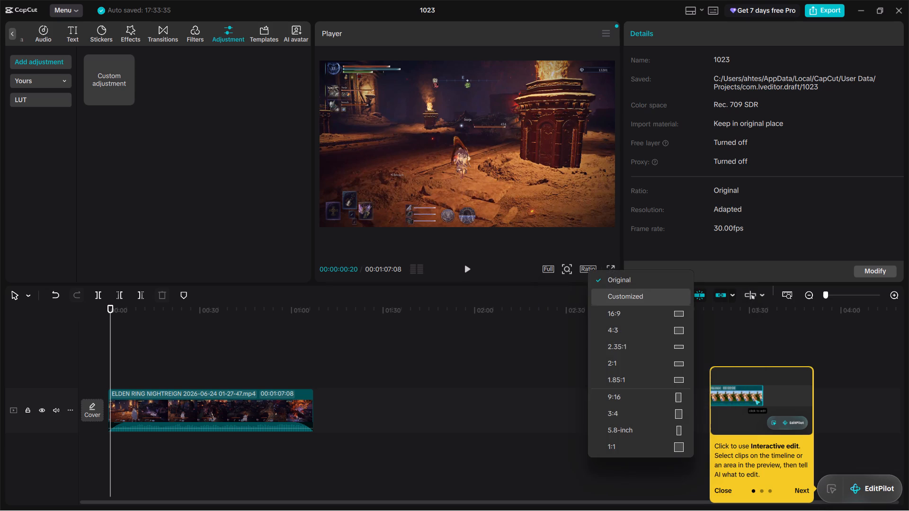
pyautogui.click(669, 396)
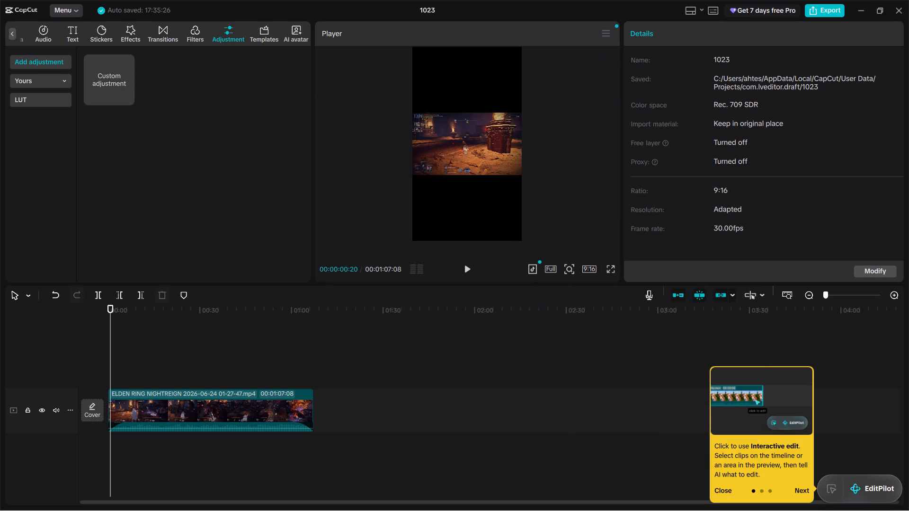
# Set the project's aspect ratio to 16:9.
pyautogui.click(592, 268)
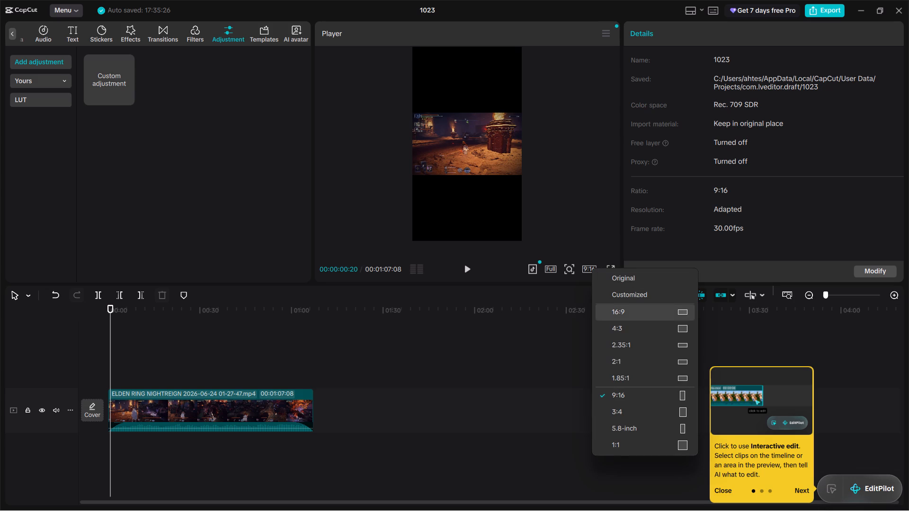
pyautogui.click(658, 310)
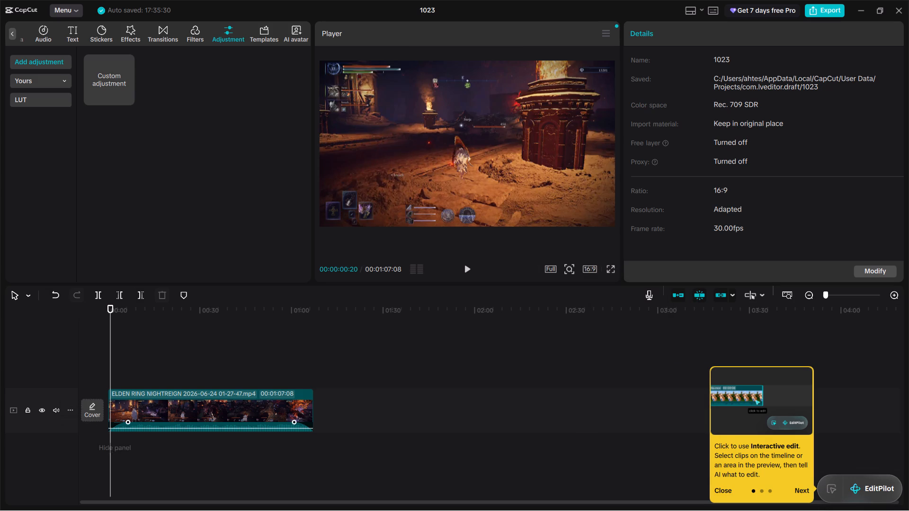
# Play the clip's opening seconds in the new aspect ratio, check its last frame and return to the beginning.
pyautogui.click(477, 274)
pyautogui.click(473, 270)
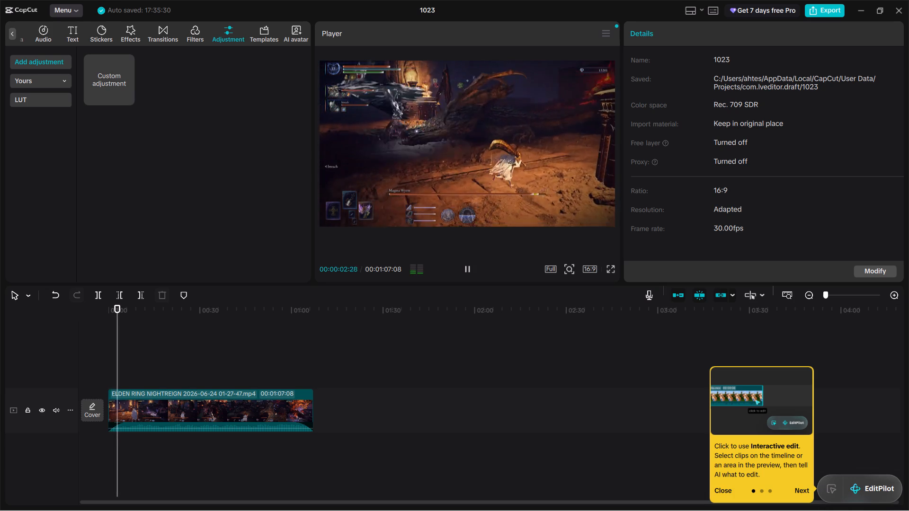
pyautogui.click(472, 270)
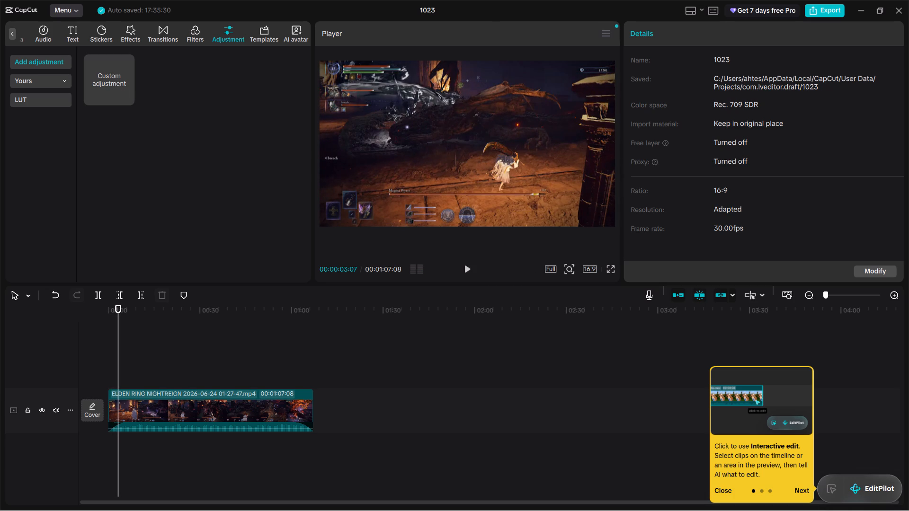
pyautogui.click(641, 349)
pyautogui.moveTo(314, 361); pyautogui.dragTo(303, 363)
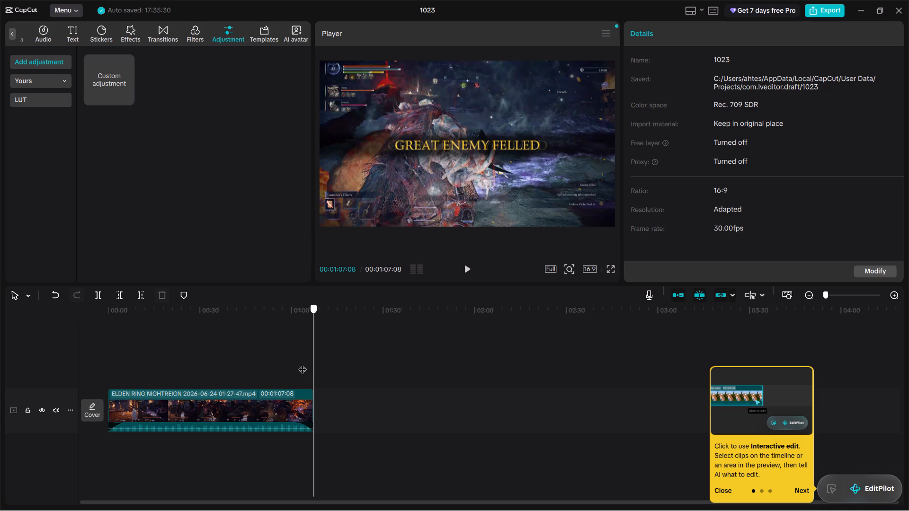
pyautogui.moveTo(303, 363); pyautogui.dragTo(98, 367)
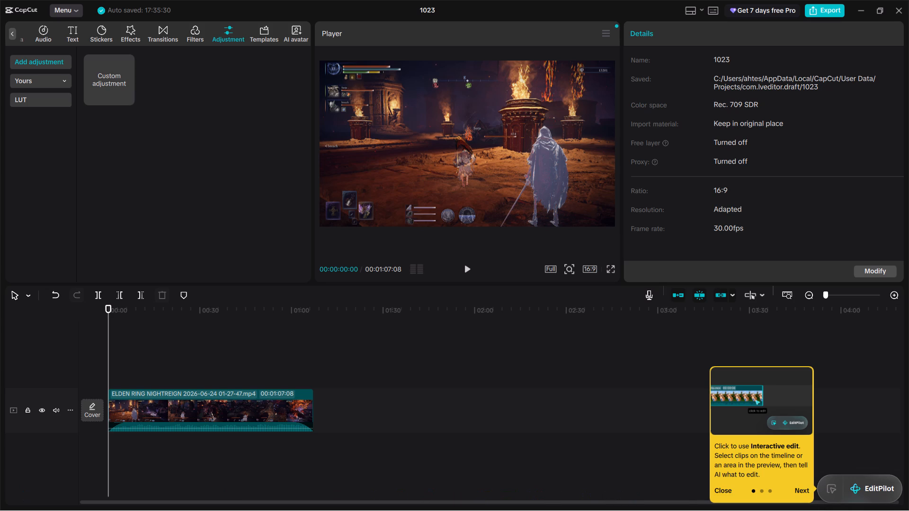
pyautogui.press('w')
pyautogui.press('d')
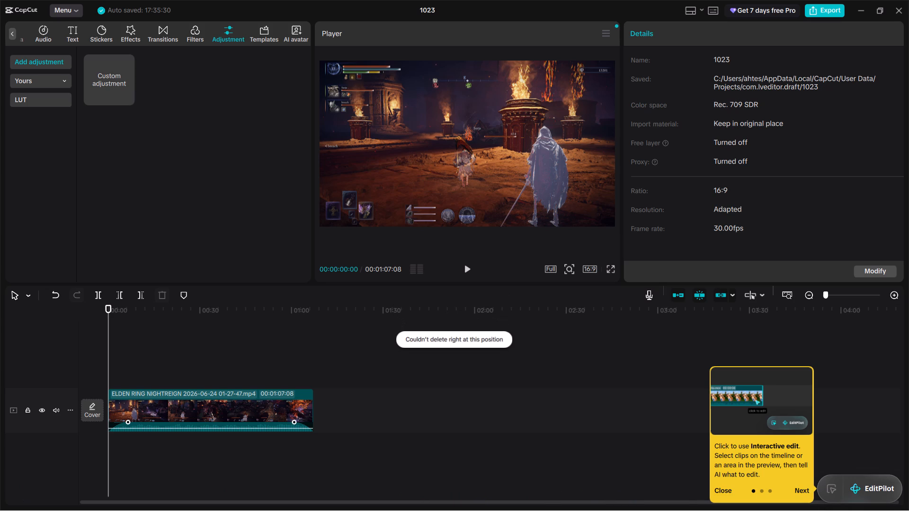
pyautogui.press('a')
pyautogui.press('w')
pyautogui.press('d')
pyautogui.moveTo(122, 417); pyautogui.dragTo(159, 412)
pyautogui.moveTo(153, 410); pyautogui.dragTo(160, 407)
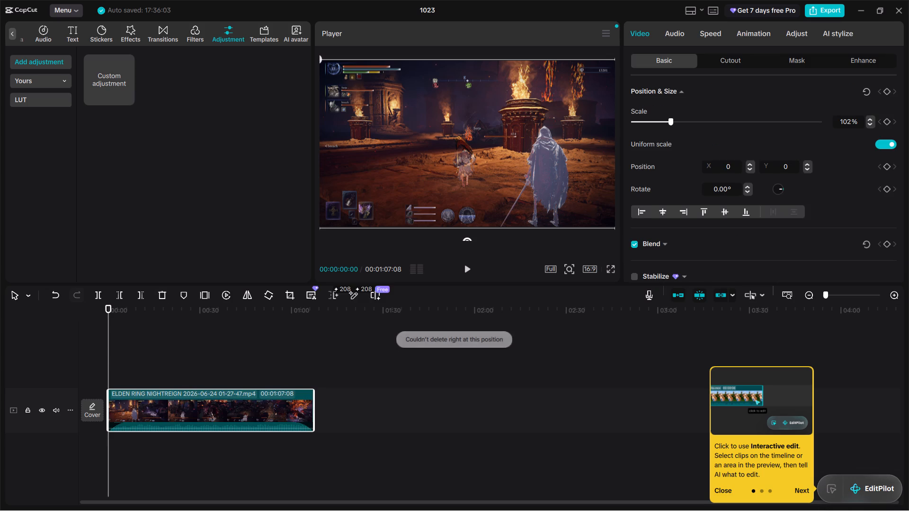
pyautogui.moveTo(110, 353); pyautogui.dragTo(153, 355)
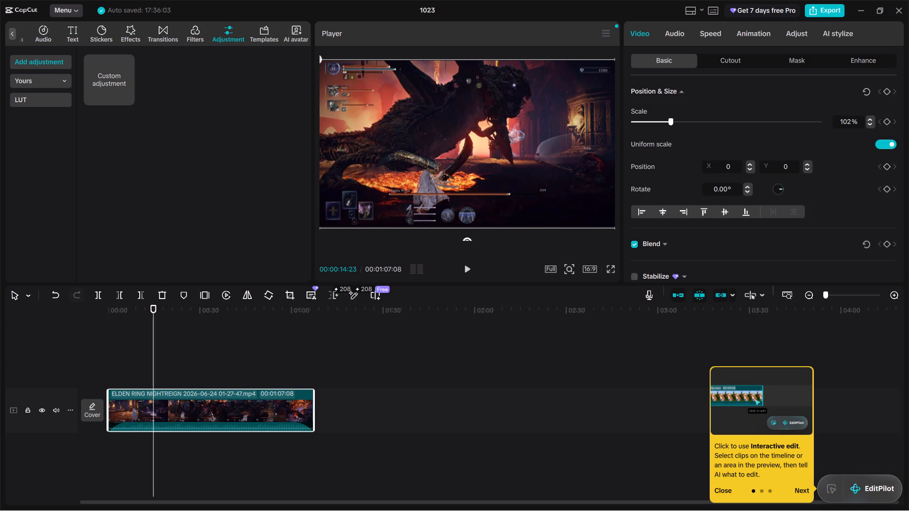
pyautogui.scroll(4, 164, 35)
# Preview the trending tracks River Edit and Happy Guitare in the music library.
pyautogui.click(12, 29)
pyautogui.click(46, 26)
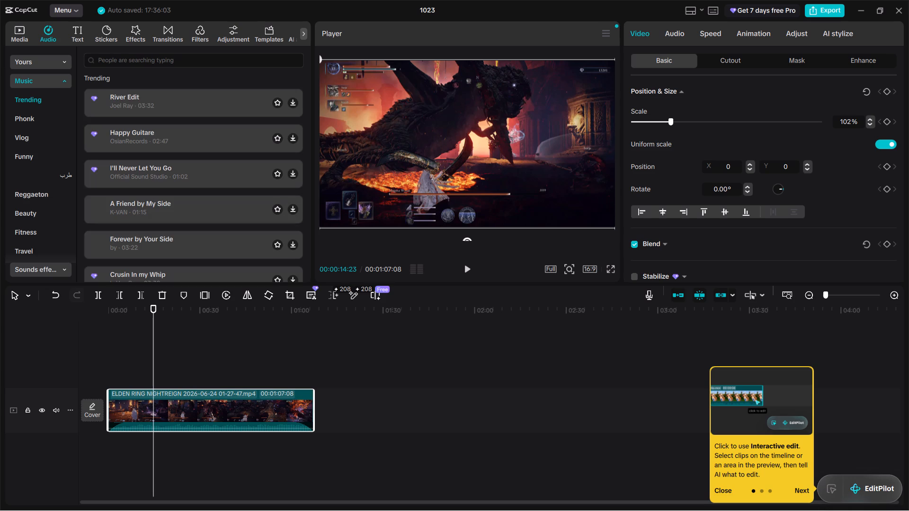
pyautogui.click(191, 98)
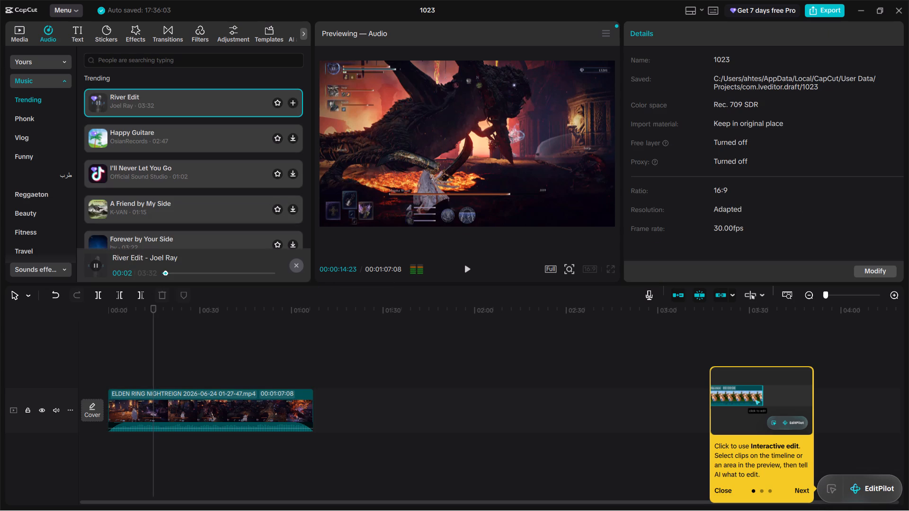
pyautogui.click(191, 134)
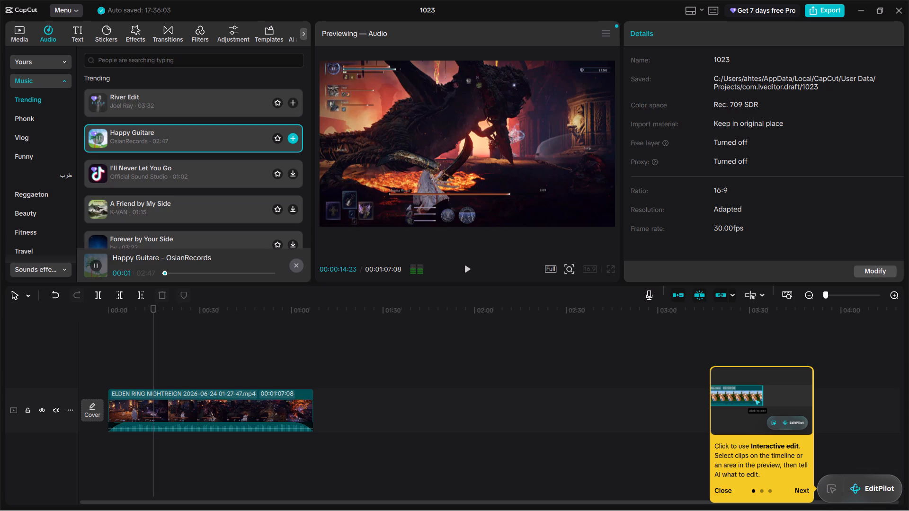
# Search the music library for "funny" and preview the track Clamp and Chisel Caper.
pyautogui.click(161, 65)
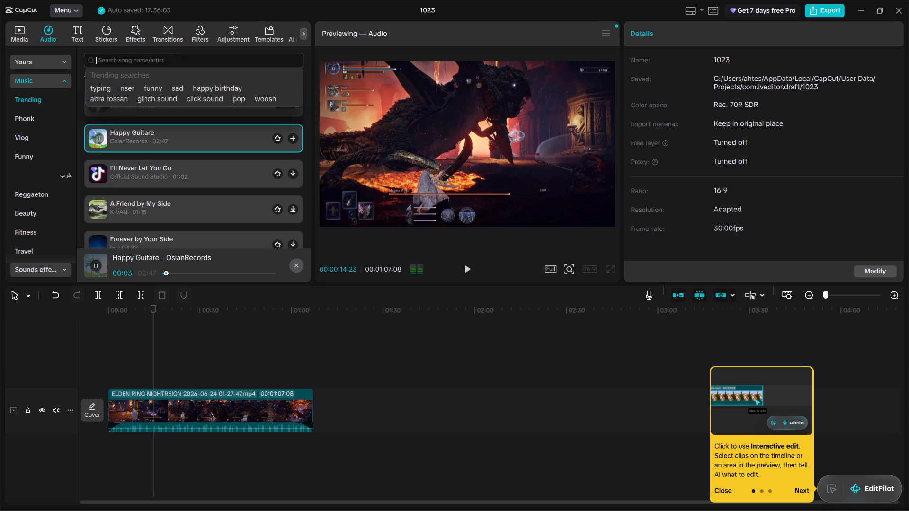
pyautogui.write('funny')
pyautogui.press('Return')
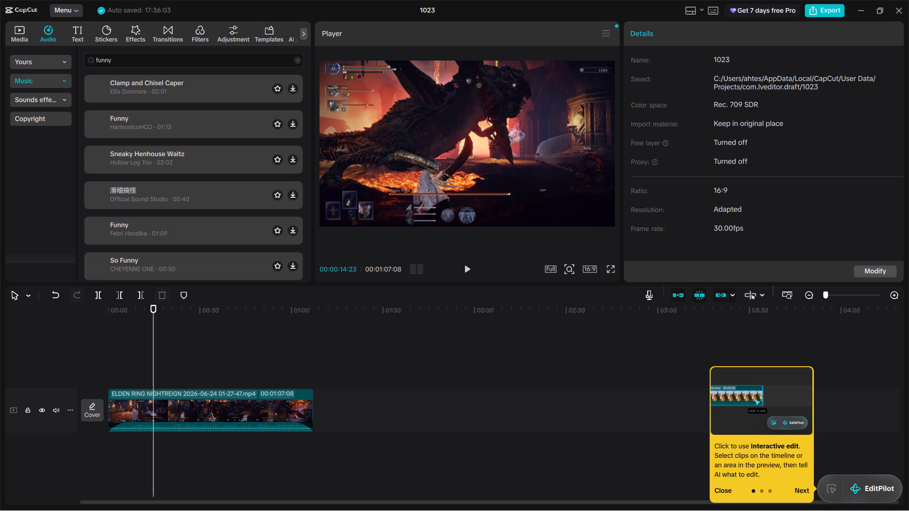
pyautogui.click(168, 84)
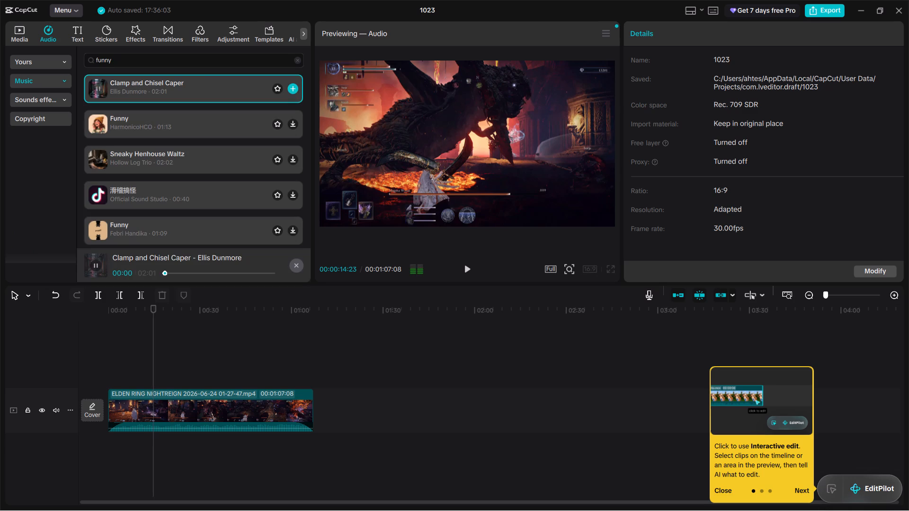
# Preview the track Funny by HarmonicoHCO.
pyautogui.click(191, 126)
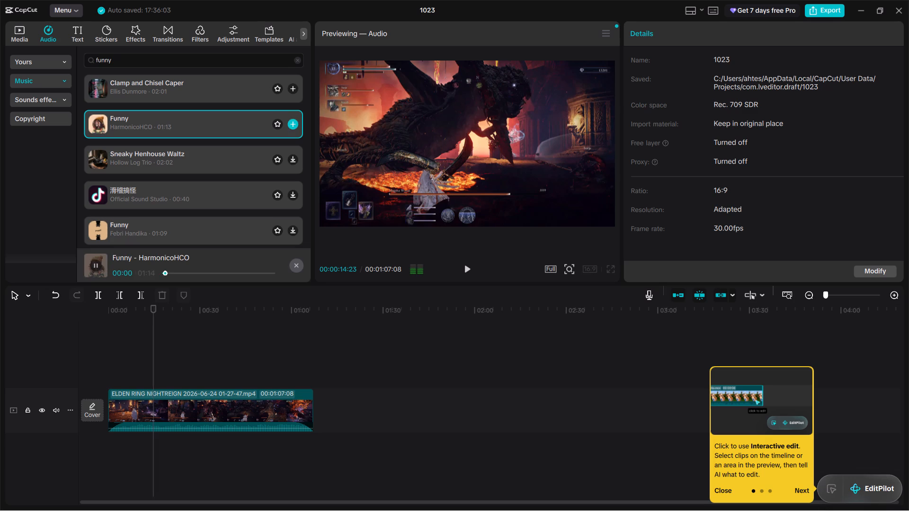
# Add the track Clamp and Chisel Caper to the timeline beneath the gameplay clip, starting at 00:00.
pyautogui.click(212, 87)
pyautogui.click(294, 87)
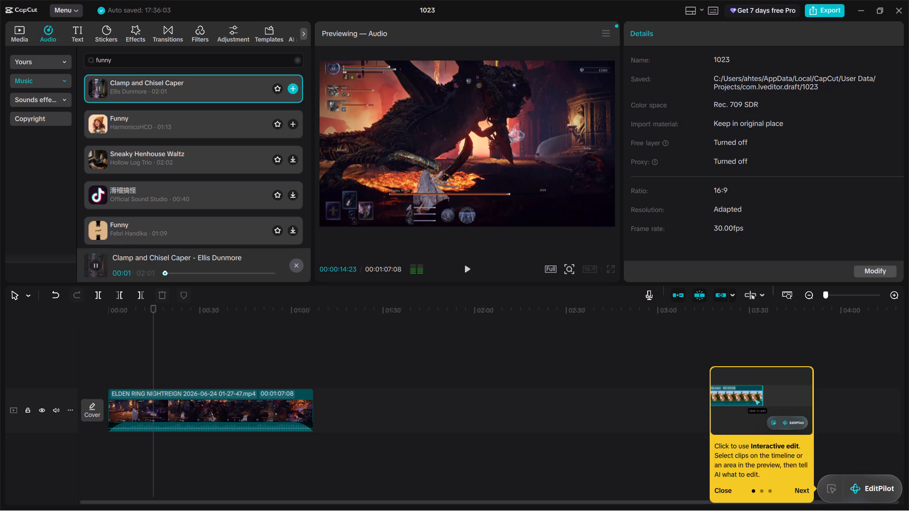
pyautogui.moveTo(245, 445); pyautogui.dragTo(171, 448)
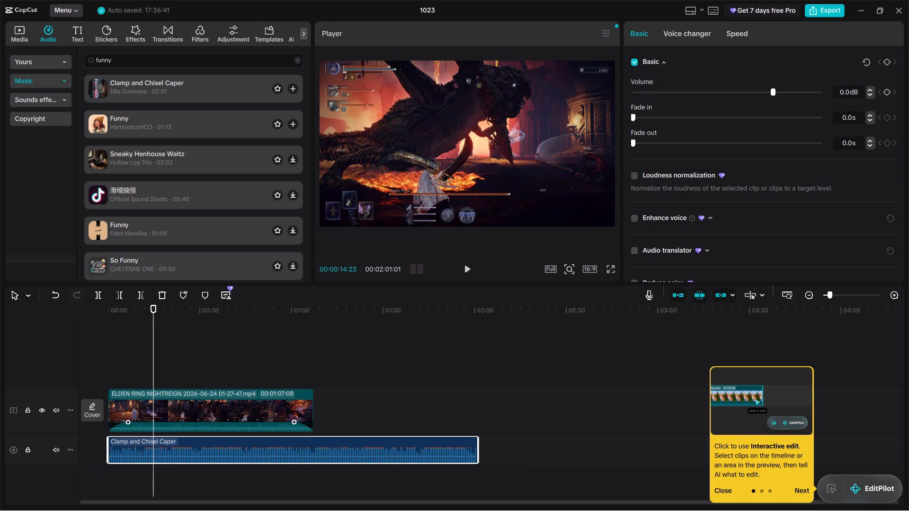
# Play the video from the beginning with Clamp and Chisel Caper underneath.
pyautogui.moveTo(197, 344); pyautogui.dragTo(251, 344)
pyautogui.click(109, 364)
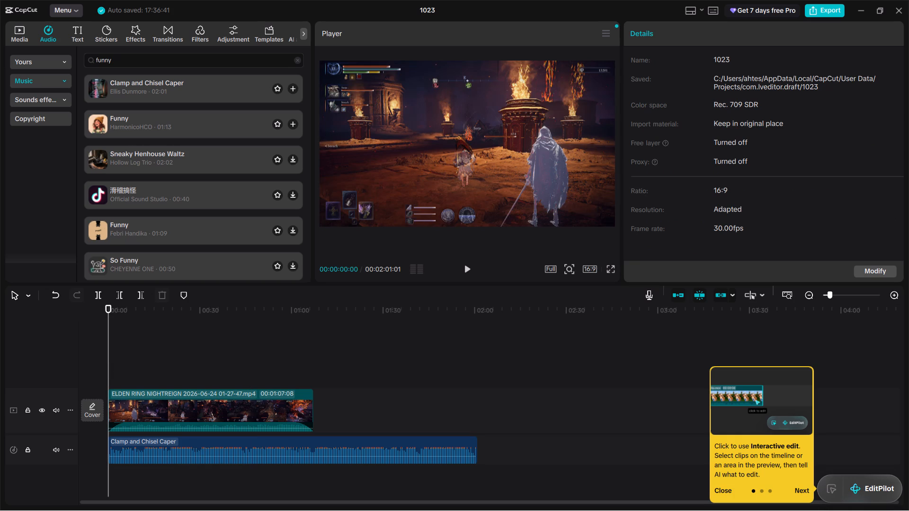
pyautogui.click(465, 269)
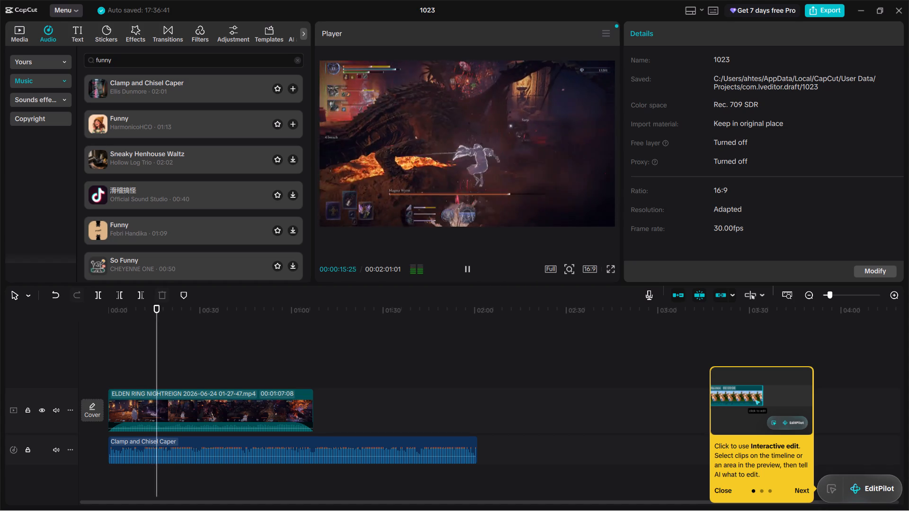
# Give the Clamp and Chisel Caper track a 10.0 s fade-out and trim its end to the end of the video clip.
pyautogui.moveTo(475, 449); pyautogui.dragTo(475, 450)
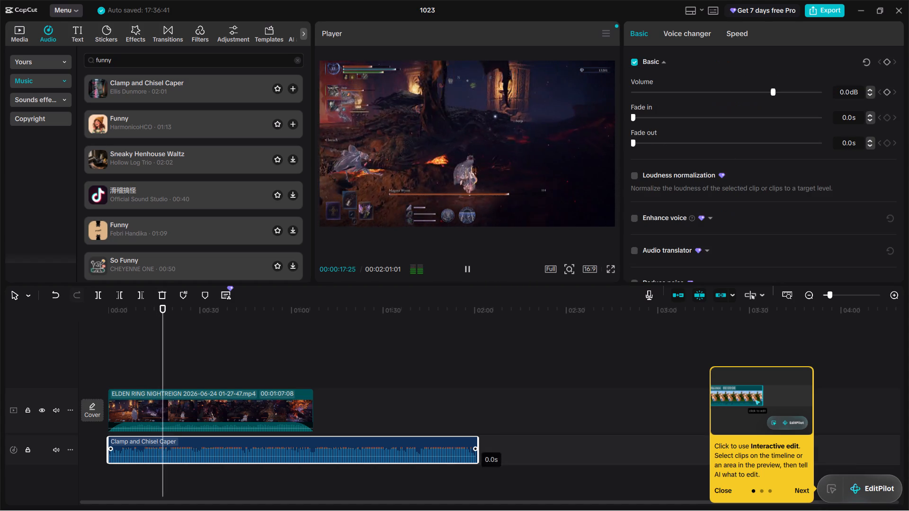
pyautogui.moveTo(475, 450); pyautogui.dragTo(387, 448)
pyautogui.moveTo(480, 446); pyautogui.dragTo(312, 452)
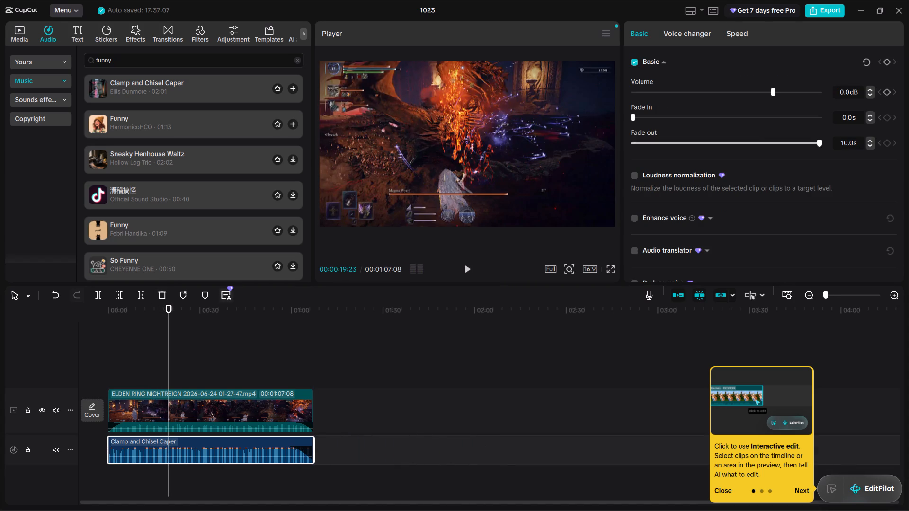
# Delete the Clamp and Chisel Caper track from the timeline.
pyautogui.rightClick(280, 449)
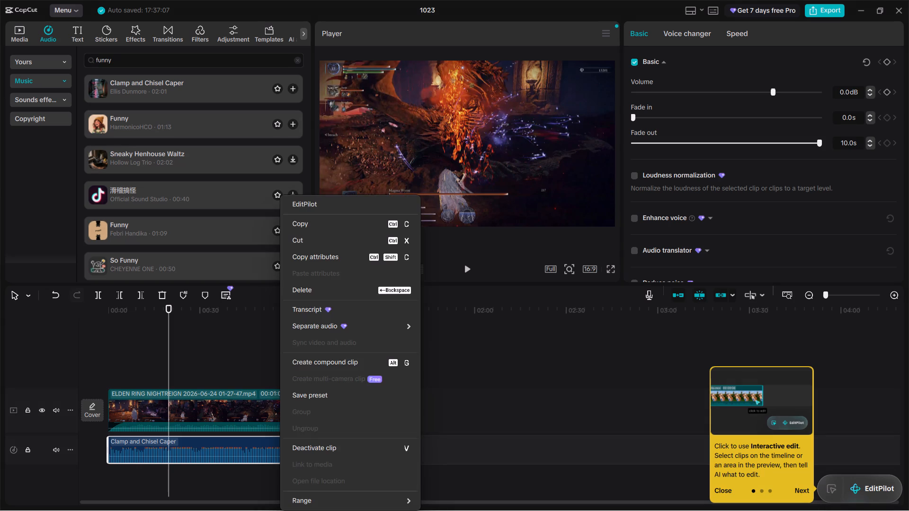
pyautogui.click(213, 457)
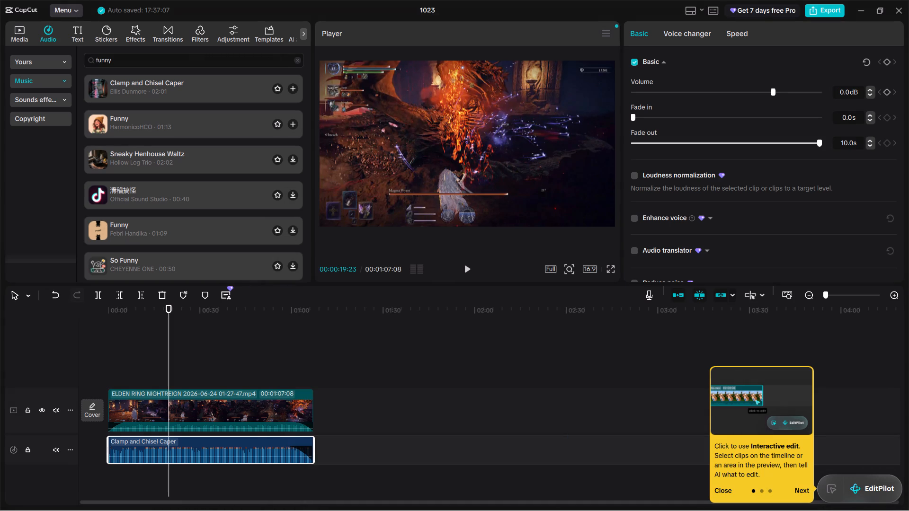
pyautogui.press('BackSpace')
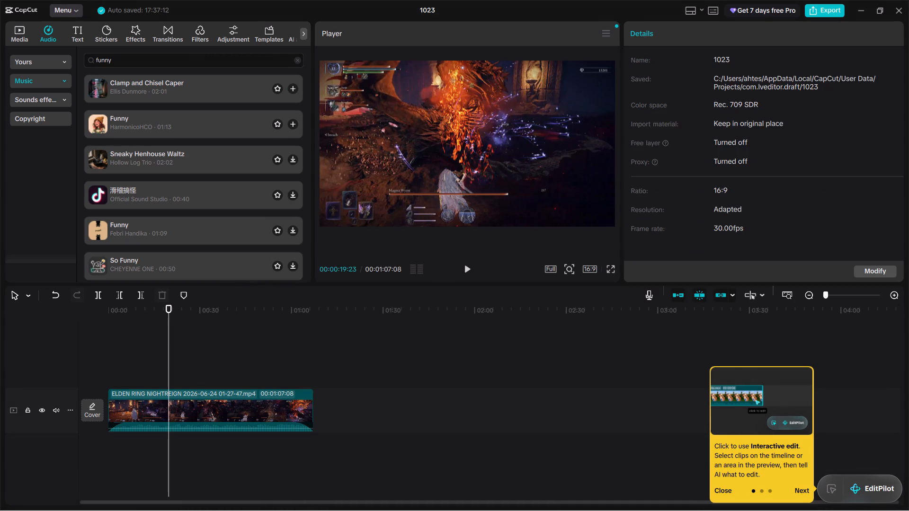
# Search the music library for "speed".
pyautogui.click(153, 55)
pyautogui.press('BackSpace')
pyautogui.press('BackSpace')
pyautogui.press('BackSpace')
pyautogui.press('BackSpace')
pyautogui.press('BackSpace')
pyautogui.press('BackSpace')
pyautogui.press('BackSpace')
pyautogui.press('BackSpace')
pyautogui.press('BackSpace')
pyautogui.press('BackSpace')
pyautogui.press('BackSpace')
pyautogui.press('BackSpace')
pyautogui.press('BackSpace')
pyautogui.press('BackSpace')
pyautogui.press('BackSpace')
pyautogui.press('BackSpace')
pyautogui.press('BackSpace')
pyautogui.press('BackSpace')
pyautogui.press('BackSpace')
pyautogui.press('BackSpace')
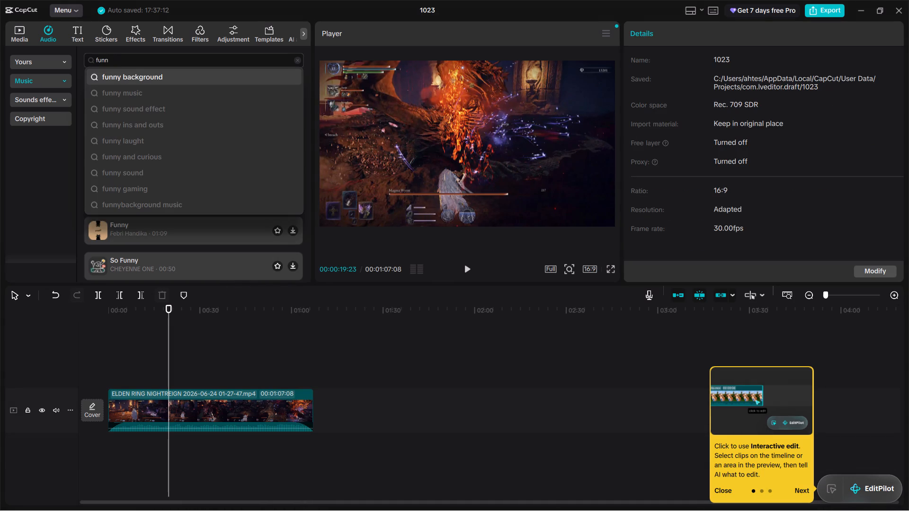
pyautogui.write('speed')
pyautogui.press('Return')
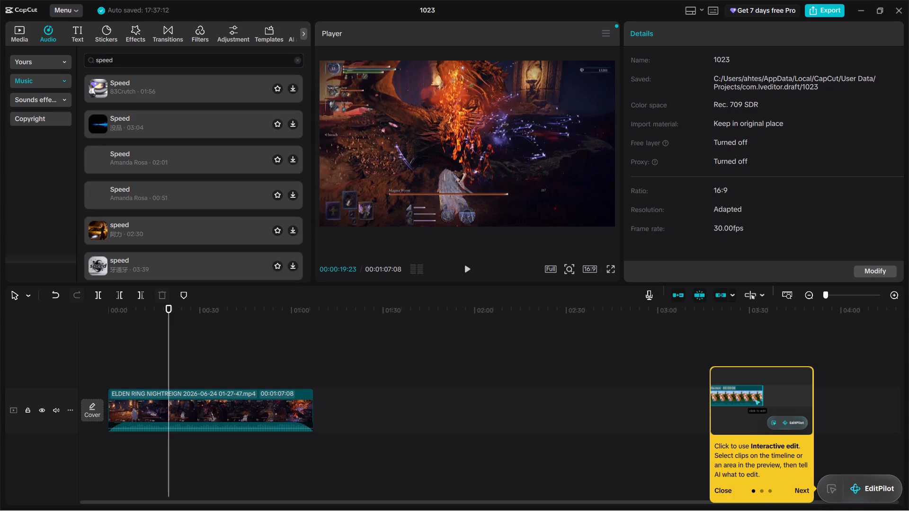
# Preview and compare the first tracks named Speed, including the ones by 83Crutch and Amanda Rosa.
pyautogui.click(190, 89)
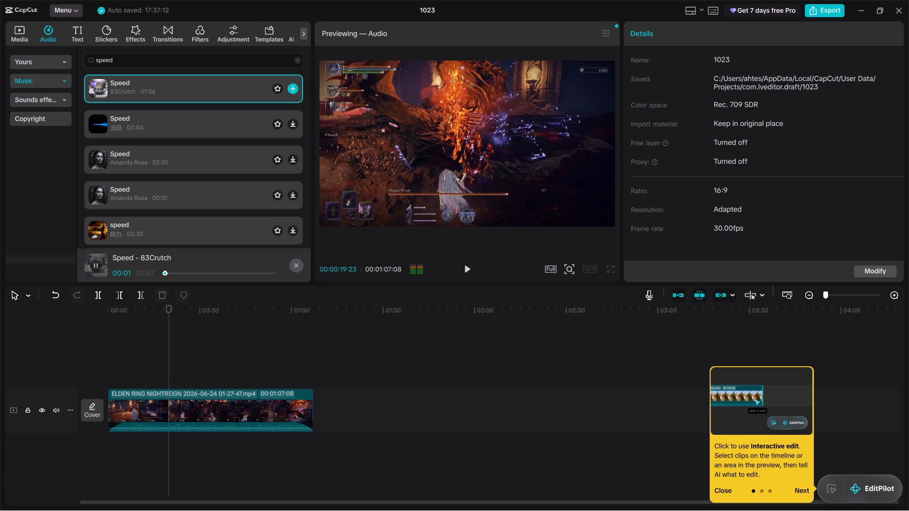
pyautogui.moveTo(169, 356); pyautogui.dragTo(161, 358)
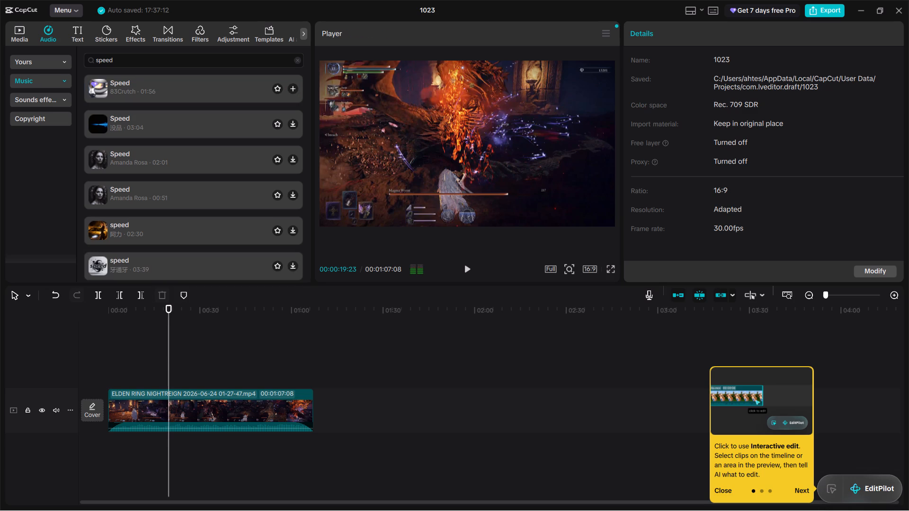
pyautogui.moveTo(161, 358); pyautogui.dragTo(86, 356)
pyautogui.click(240, 89)
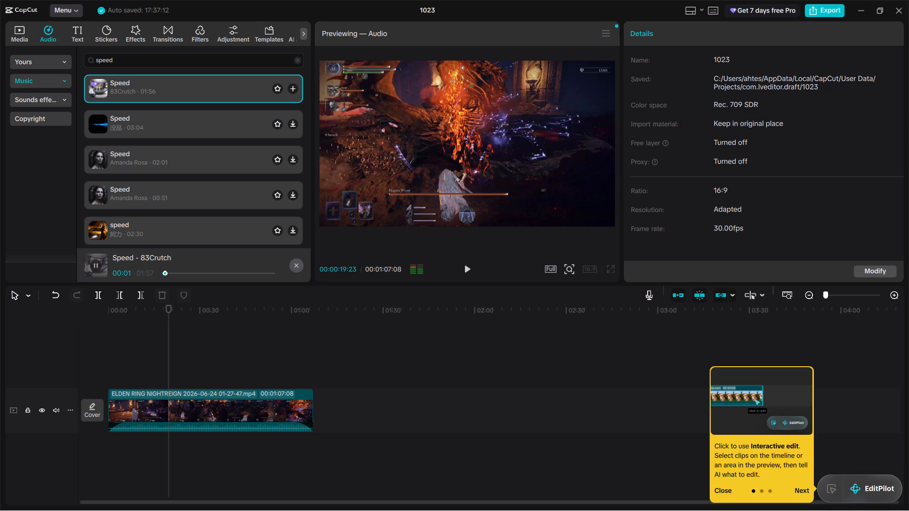
pyautogui.click(228, 118)
pyautogui.click(230, 153)
pyautogui.click(216, 190)
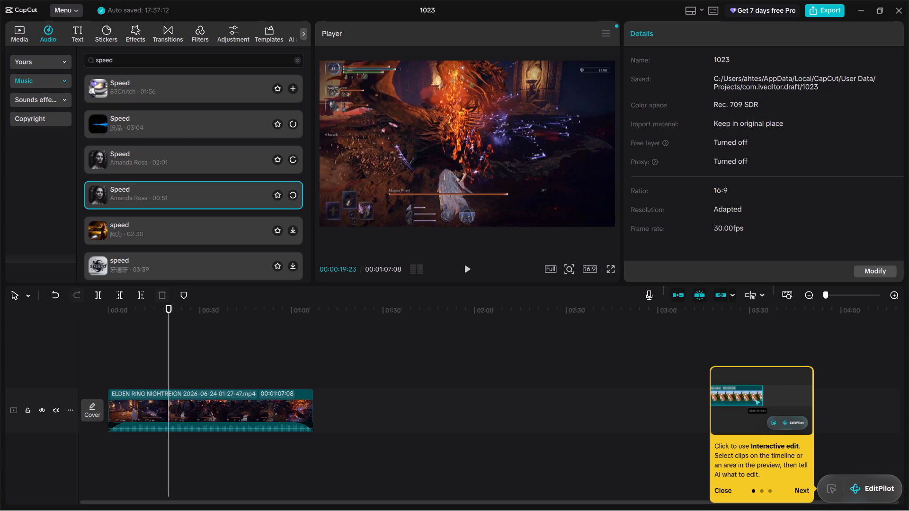
pyautogui.click(216, 110)
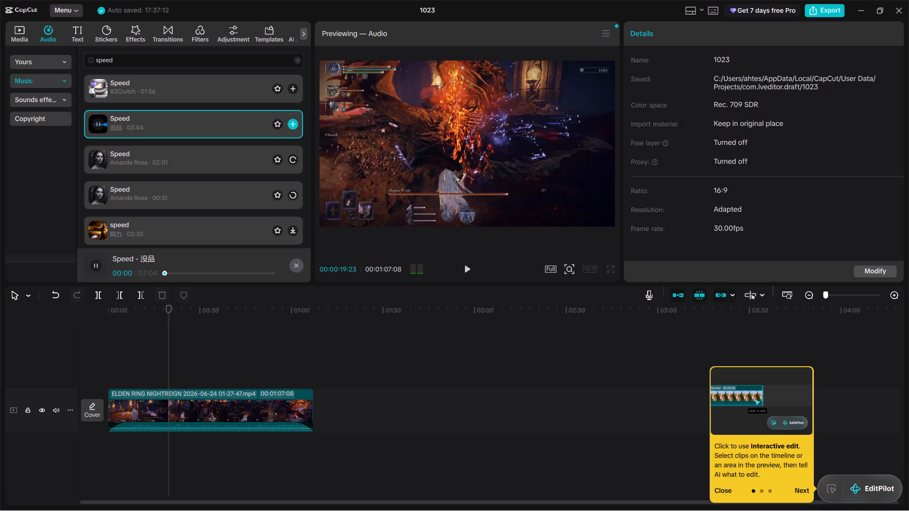
pyautogui.click(206, 156)
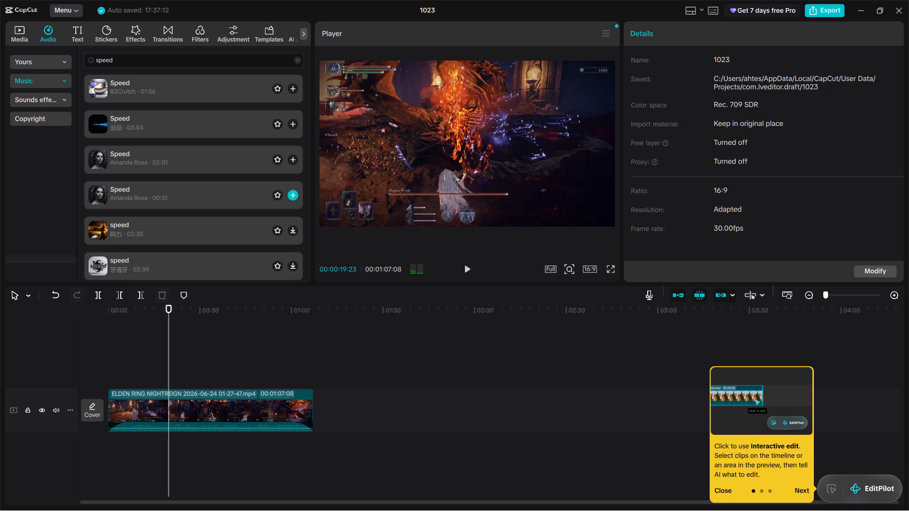
pyautogui.click(204, 186)
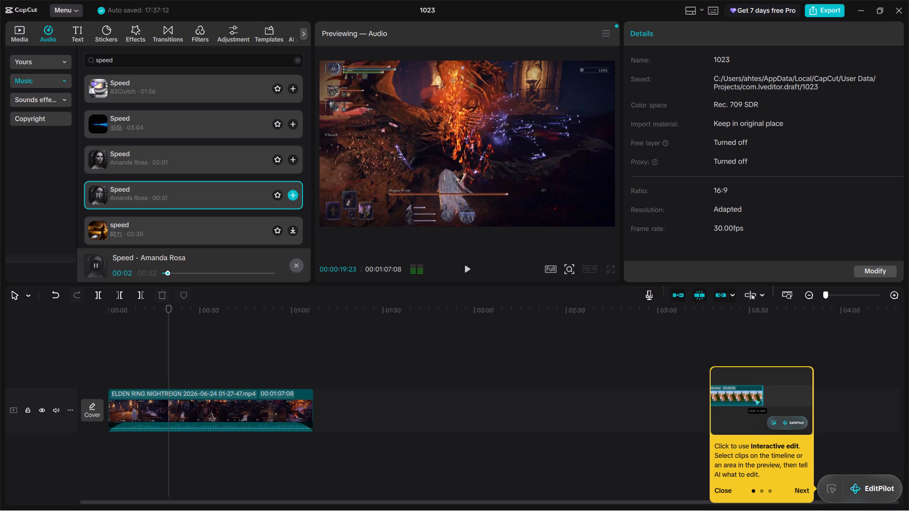
pyautogui.click(200, 216)
pyautogui.click(196, 88)
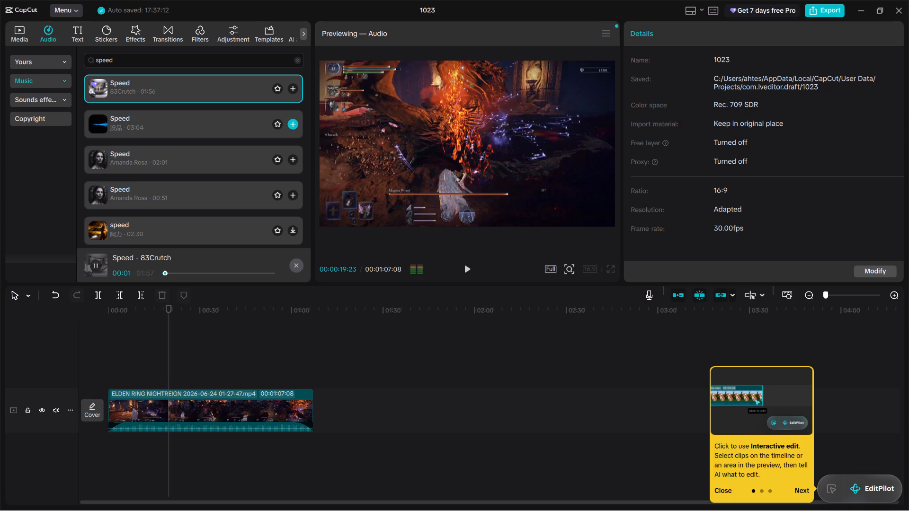
# Browse further Speed results, trying Speed (150 km) and the Monge, DJ Anninha and JordanBeats tracks, and preview the second result again.
pyautogui.moveTo(169, 337); pyautogui.dragTo(118, 337)
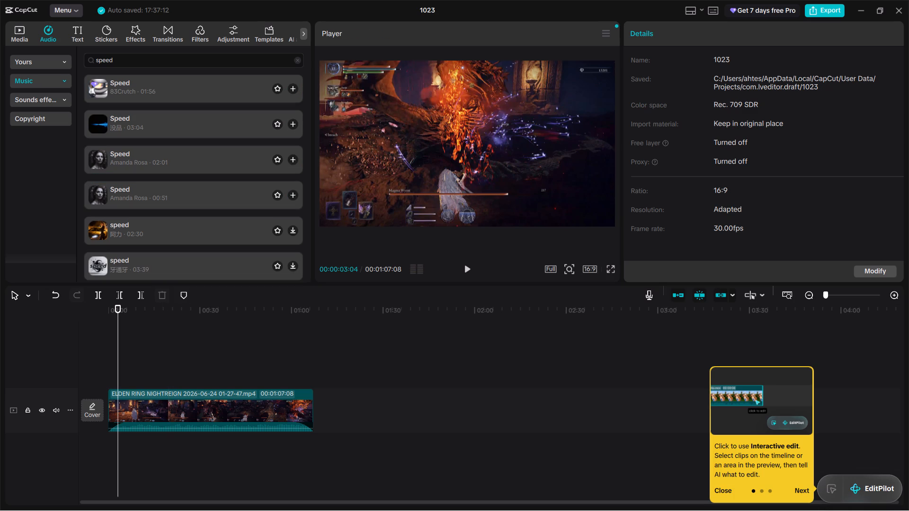
pyautogui.scroll(-3, 162, 231)
pyautogui.click(190, 134)
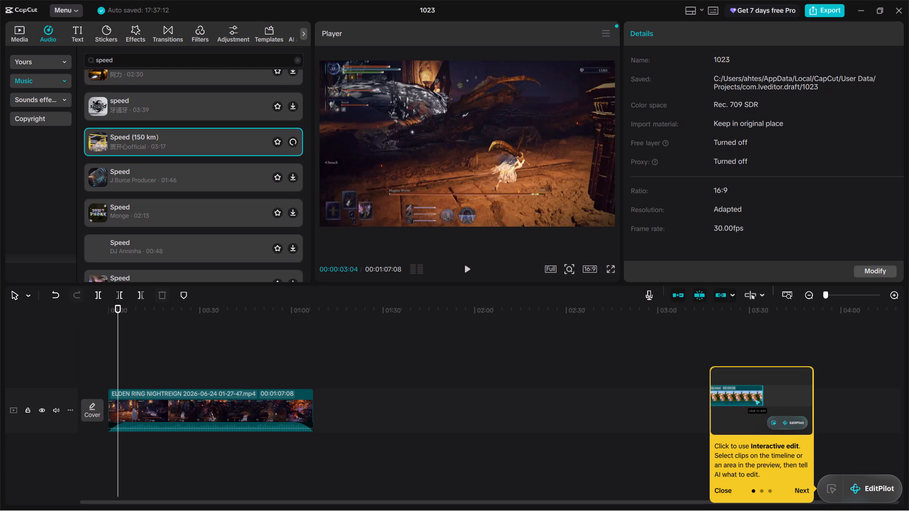
pyautogui.scroll(3, 190, 134)
pyautogui.scroll(-3, 206, 226)
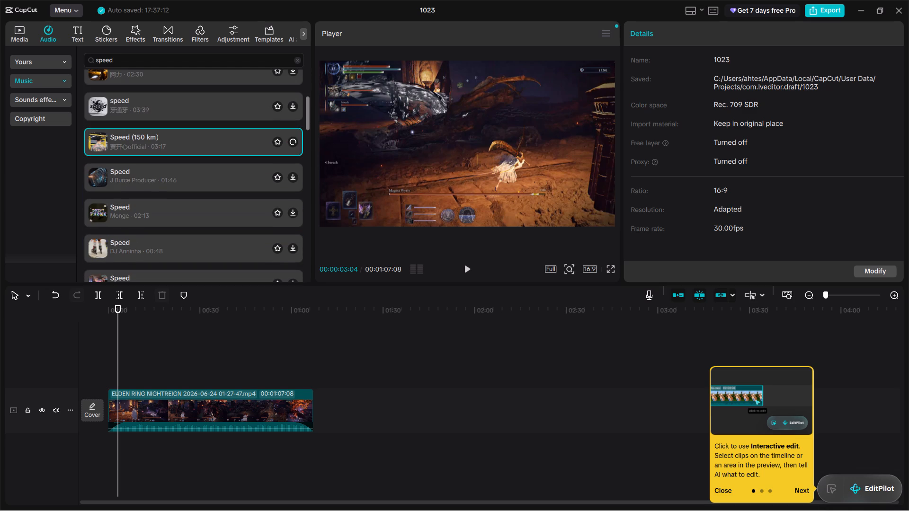
pyautogui.click(207, 205)
pyautogui.click(216, 253)
pyautogui.moveTo(216, 252); pyautogui.dragTo(216, 234)
pyautogui.scroll(-2, 216, 237)
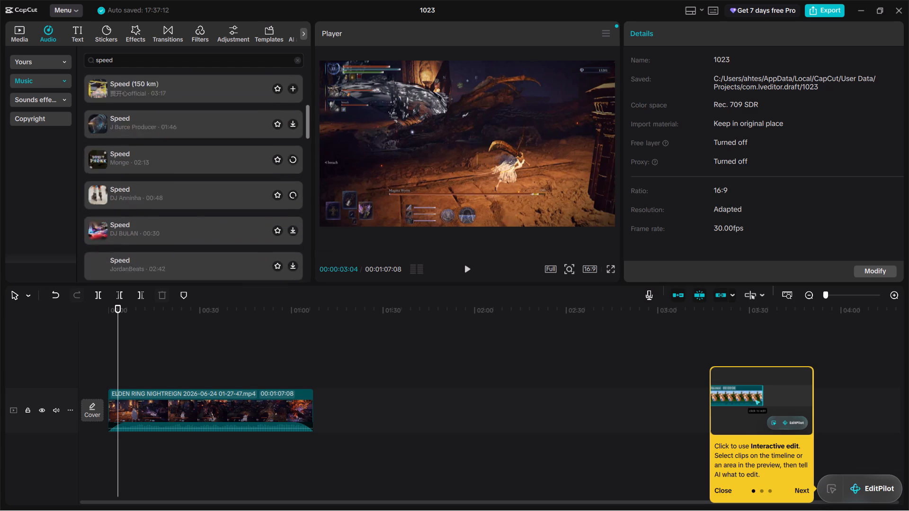
pyautogui.click(218, 231)
pyautogui.click(223, 210)
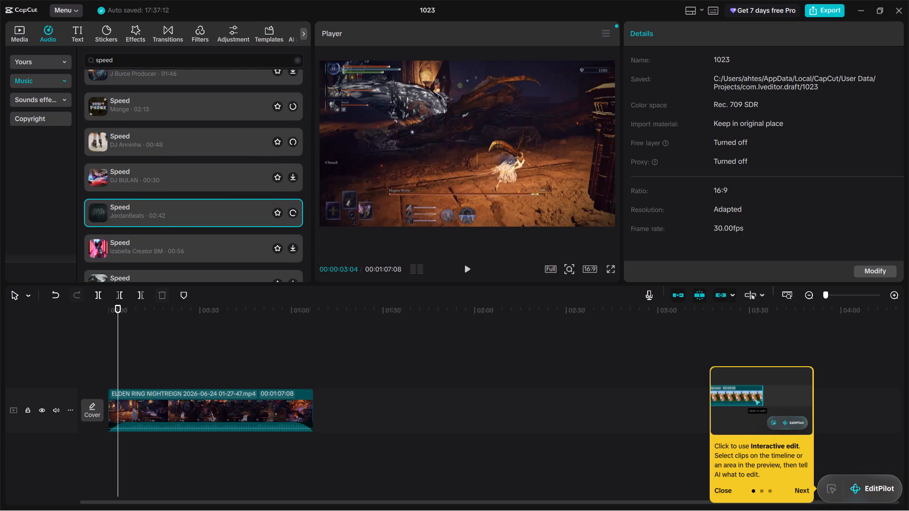
pyautogui.scroll(9, 213, 203)
pyautogui.click(205, 116)
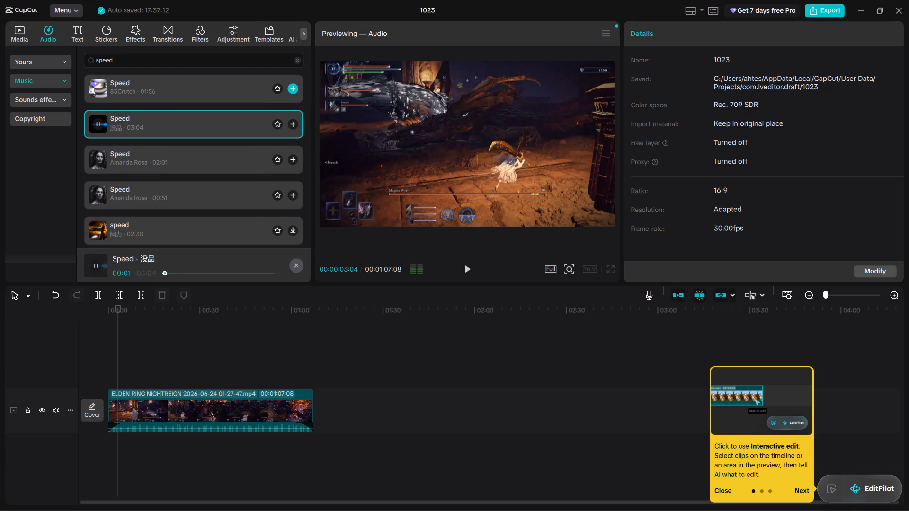
# Add the track Speed by 83Crutch to the timeline beneath the gameplay clip, starting at 00:00.
pyautogui.click(196, 88)
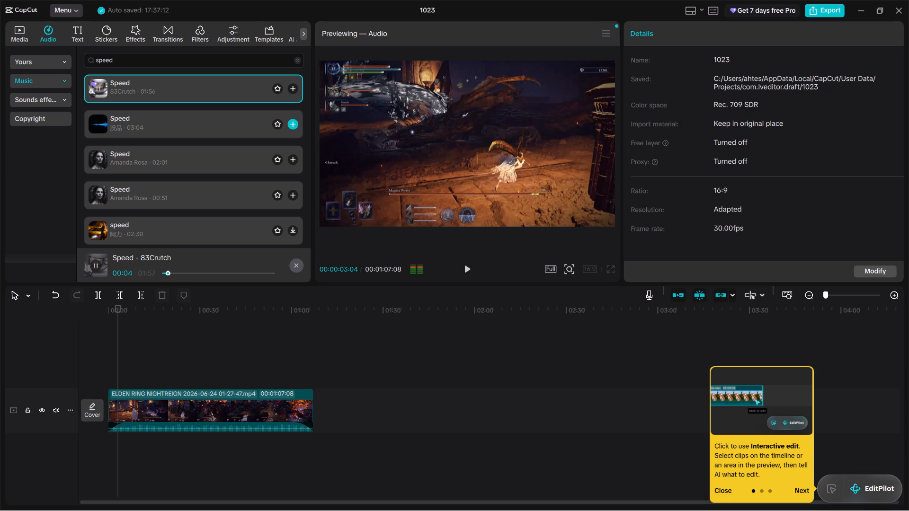
pyautogui.click(291, 82)
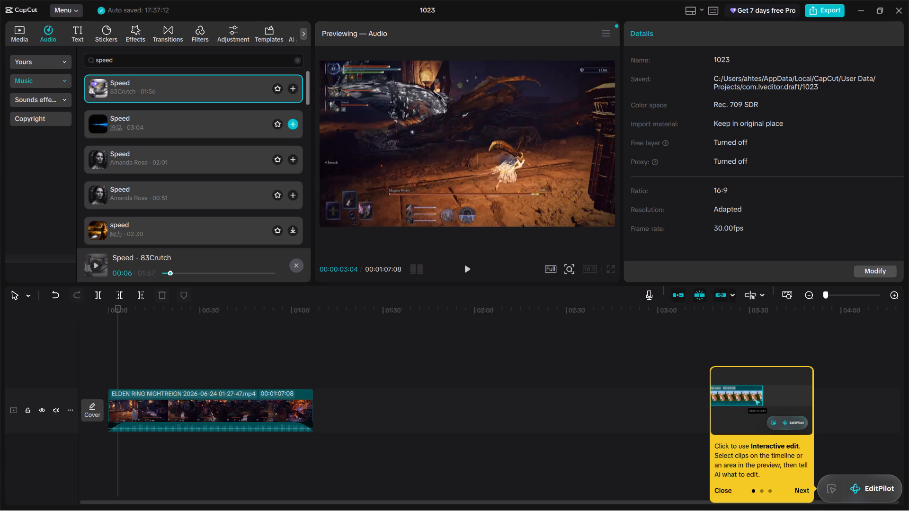
pyautogui.click(292, 89)
pyautogui.moveTo(224, 444); pyautogui.dragTo(200, 444)
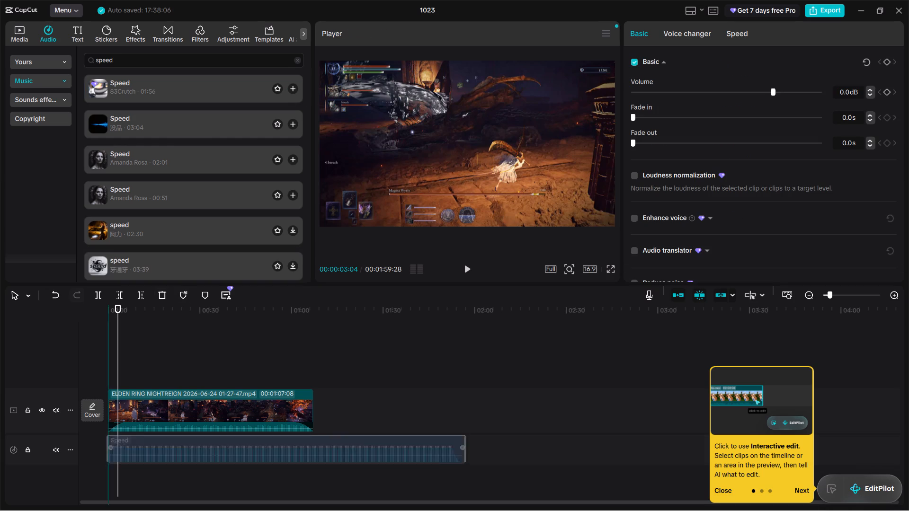
pyautogui.moveTo(200, 444); pyautogui.dragTo(191, 444)
# Play the opening seconds of the video with the Speed music and return to the beginning.
pyautogui.click(178, 329)
pyautogui.moveTo(183, 383); pyautogui.dragTo(183, 383)
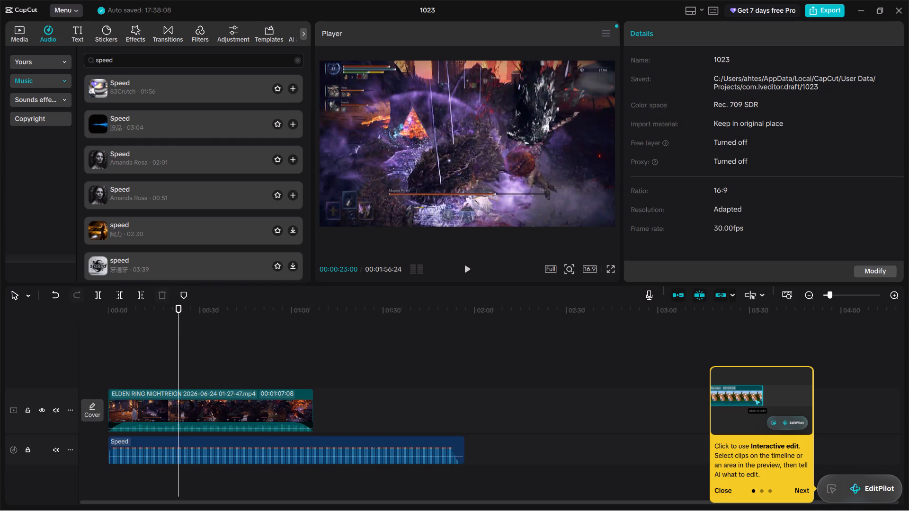
pyautogui.moveTo(183, 383); pyautogui.dragTo(146, 380)
pyautogui.click(109, 372)
pyautogui.press('space')
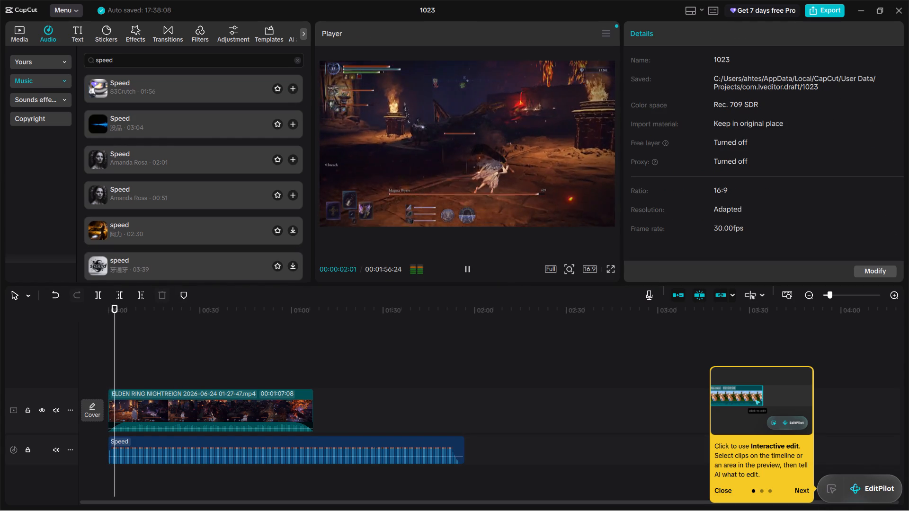
pyautogui.click(423, 400)
pyautogui.click(116, 345)
pyautogui.click(93, 352)
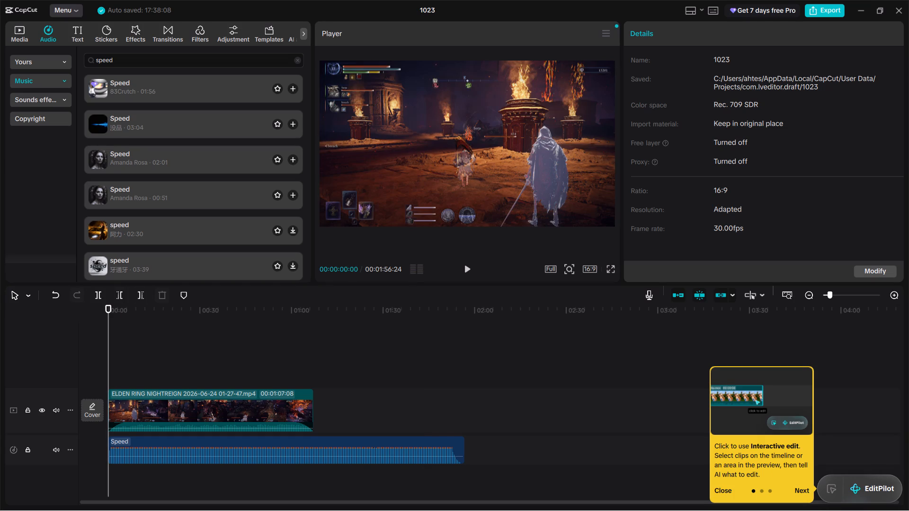
# Trim the end of the Speed music to match the gameplay clip's end at 00:01:07:08.
pyautogui.click(459, 448)
pyautogui.moveTo(465, 448); pyautogui.dragTo(324, 432)
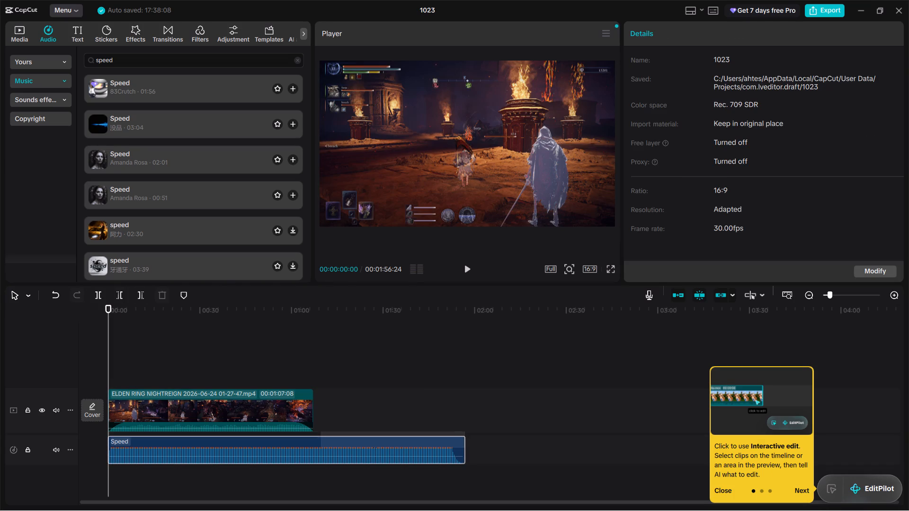
pyautogui.moveTo(463, 445); pyautogui.dragTo(343, 441)
pyautogui.moveTo(465, 447); pyautogui.dragTo(465, 447)
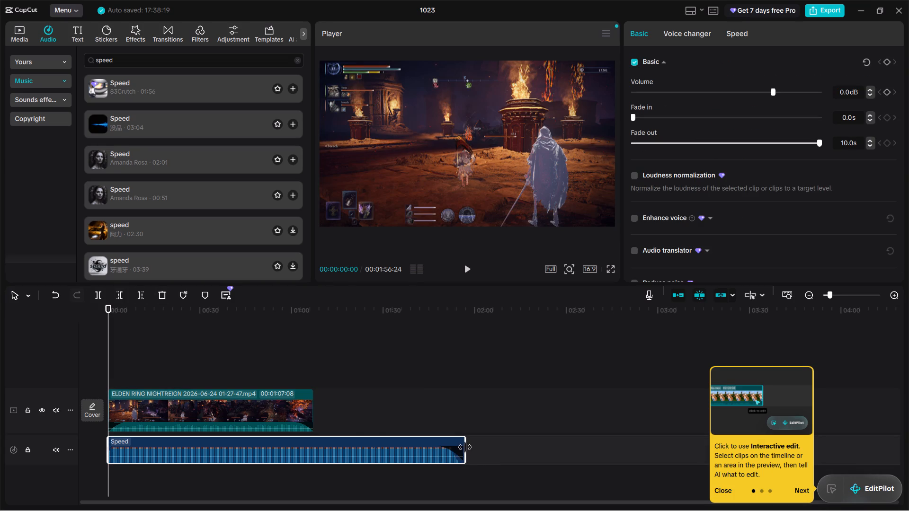
pyautogui.moveTo(465, 447); pyautogui.dragTo(307, 437)
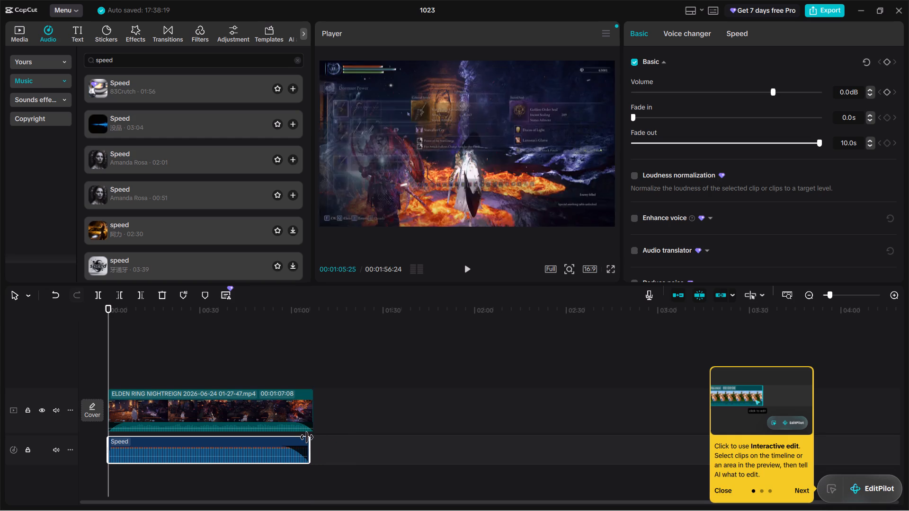
pyautogui.moveTo(307, 437); pyautogui.dragTo(312, 437)
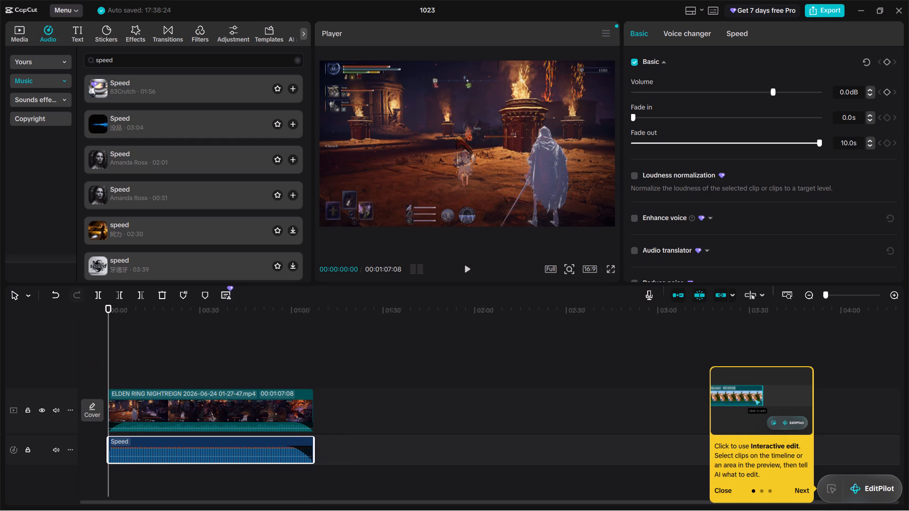
# Play the video from the start, dismiss the EditPilot tip, and set the Speed music's volume to -11.5 dB.
pyautogui.press('space')
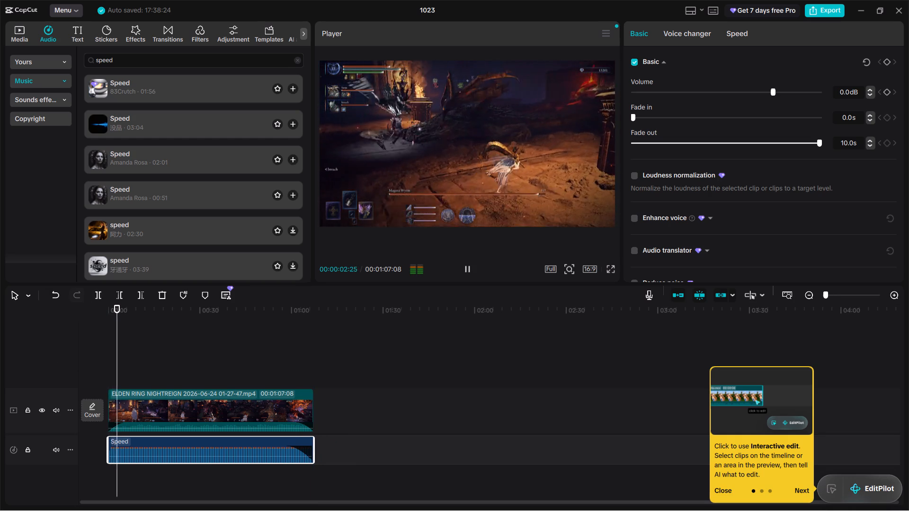
pyautogui.click(716, 489)
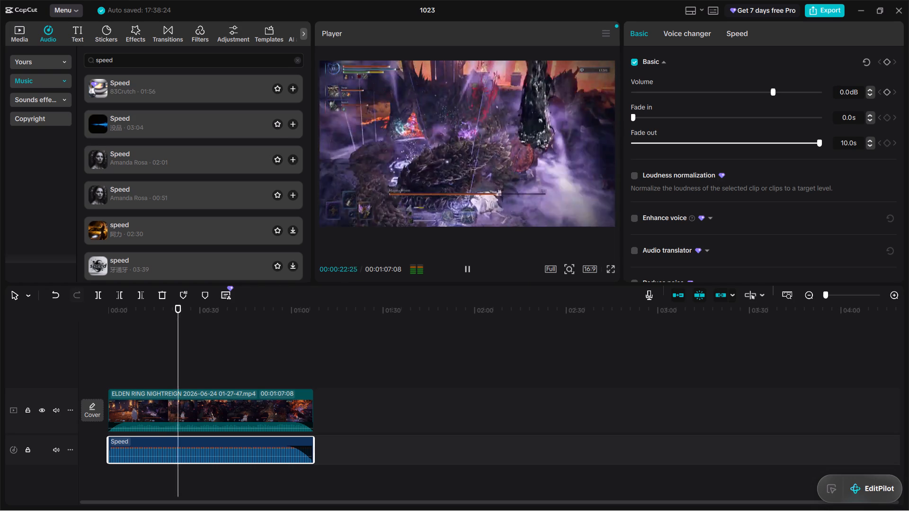
pyautogui.moveTo(769, 91); pyautogui.dragTo(712, 89)
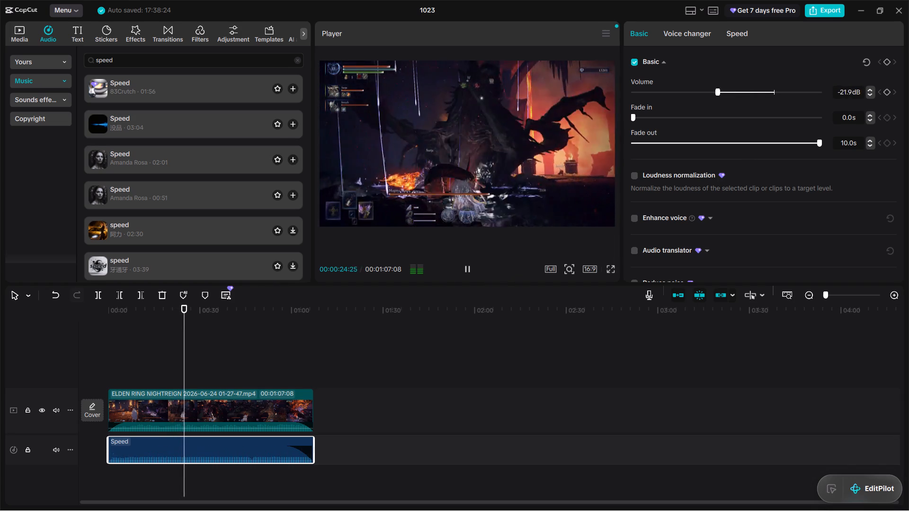
pyautogui.moveTo(712, 89); pyautogui.dragTo(756, 88)
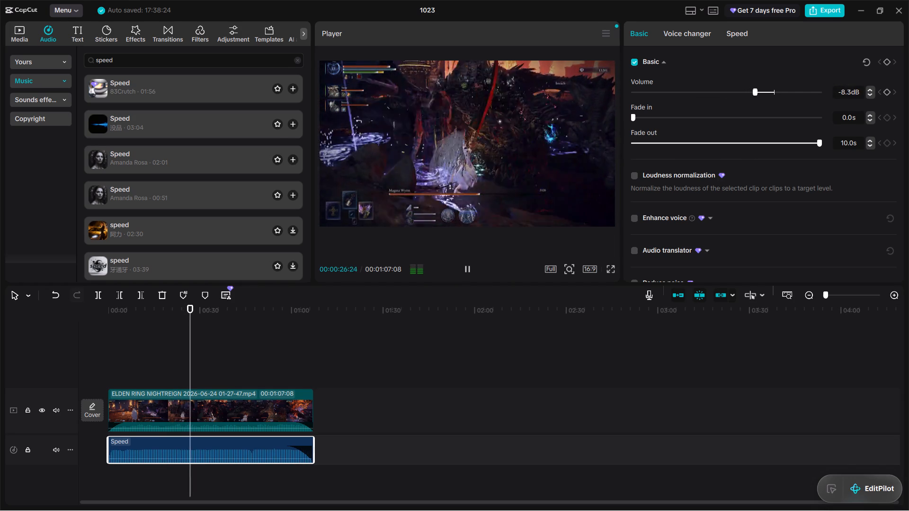
pyautogui.moveTo(756, 88); pyautogui.dragTo(753, 88)
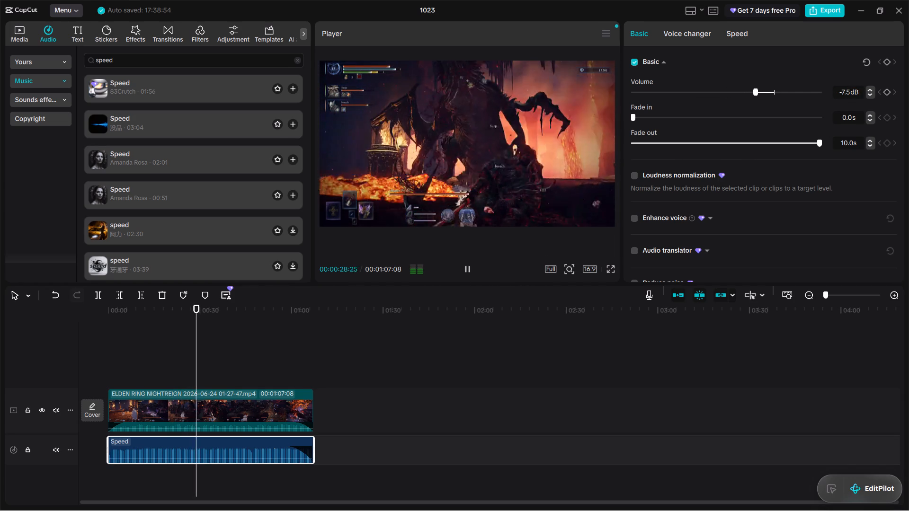
pyautogui.moveTo(753, 86); pyautogui.dragTo(745, 86)
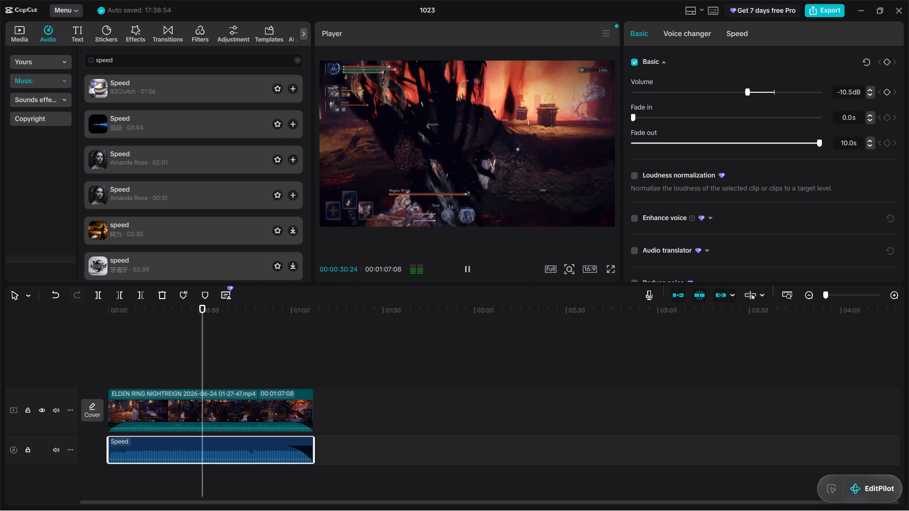
pyautogui.moveTo(745, 86); pyautogui.dragTo(744, 86)
# Set the Speed music's fade-in to 6.3 s and its fade-out to 6.1 s, and deselect the track.
pyautogui.moveTo(678, 114); pyautogui.dragTo(752, 117)
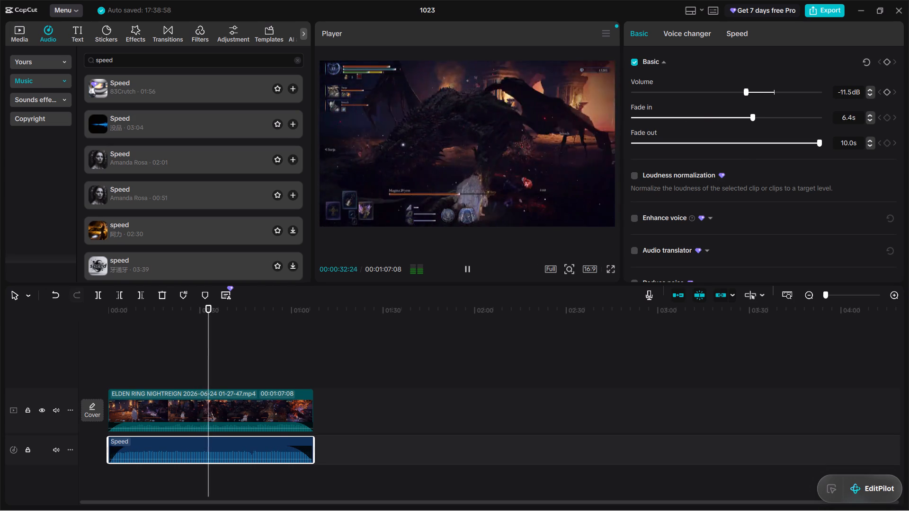
pyautogui.moveTo(752, 117); pyautogui.dragTo(751, 117)
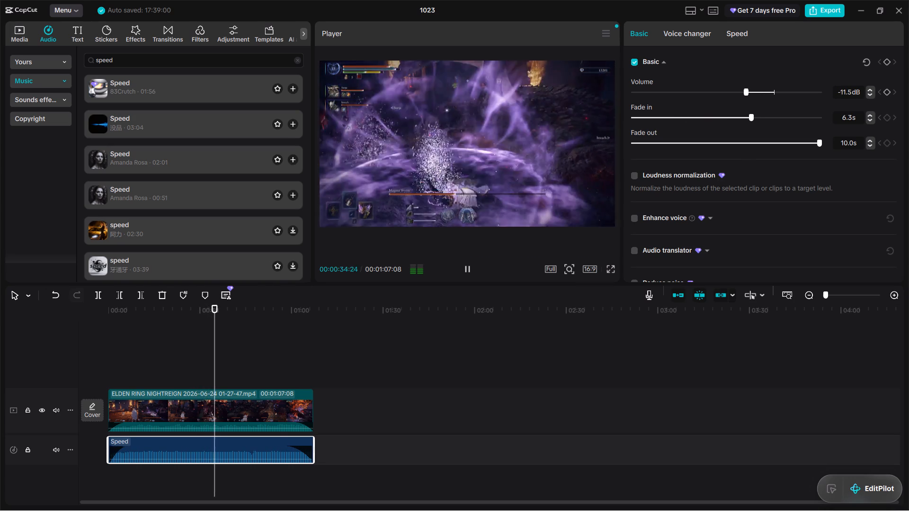
pyautogui.moveTo(760, 141); pyautogui.dragTo(748, 138)
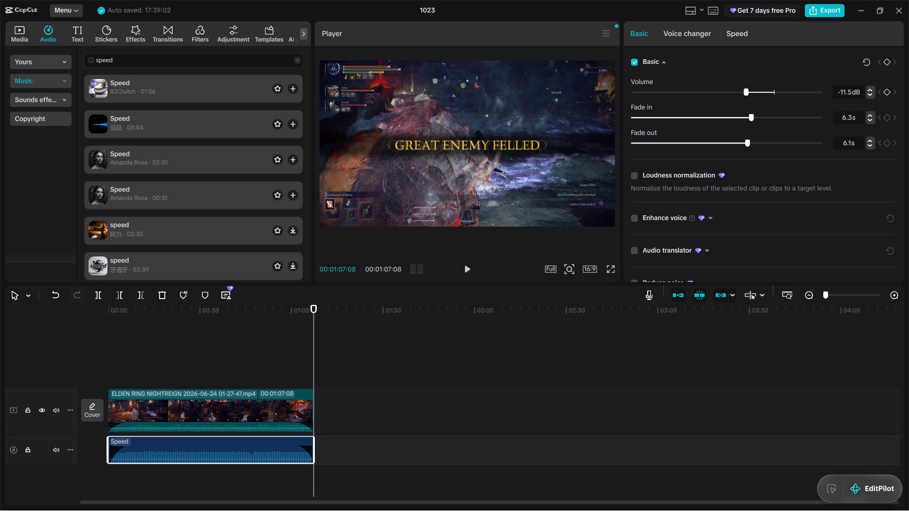
pyautogui.click(419, 378)
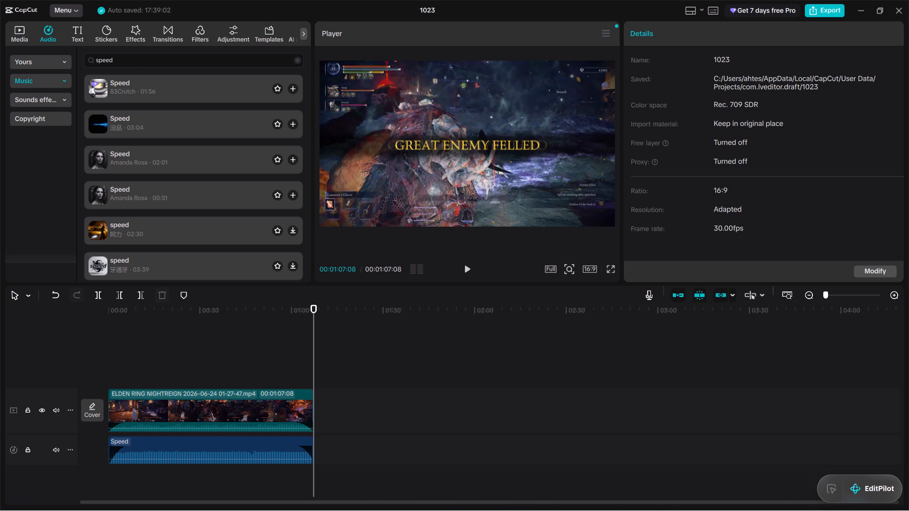
pyautogui.click(106, 329)
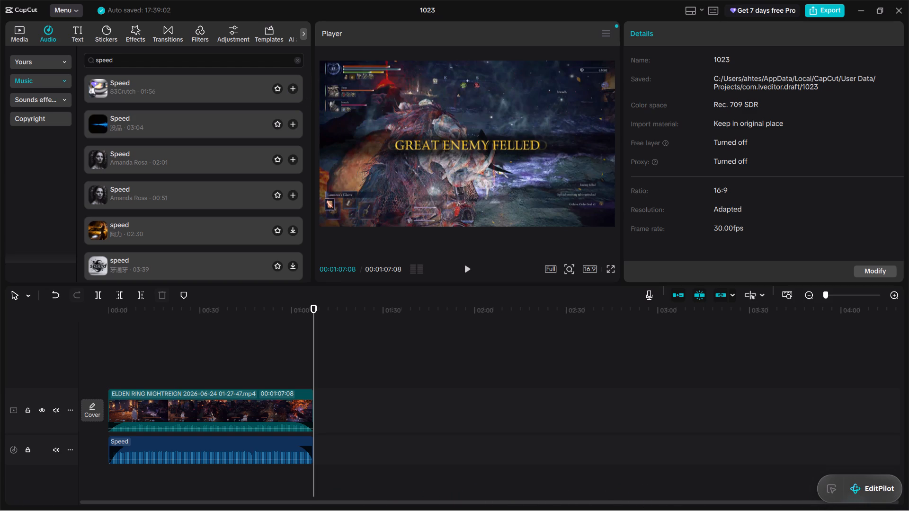
# Change the project's aspect ratio to 9:16.
pyautogui.click(590, 267)
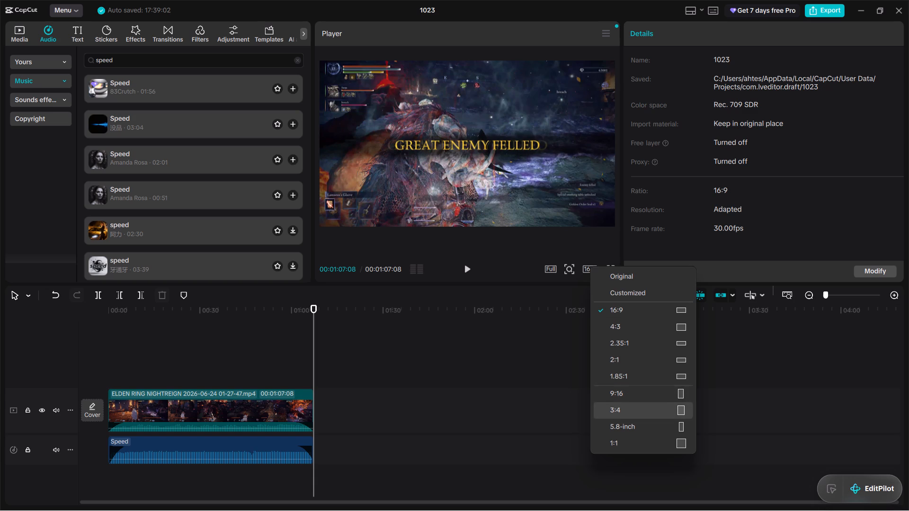
pyautogui.click(682, 397)
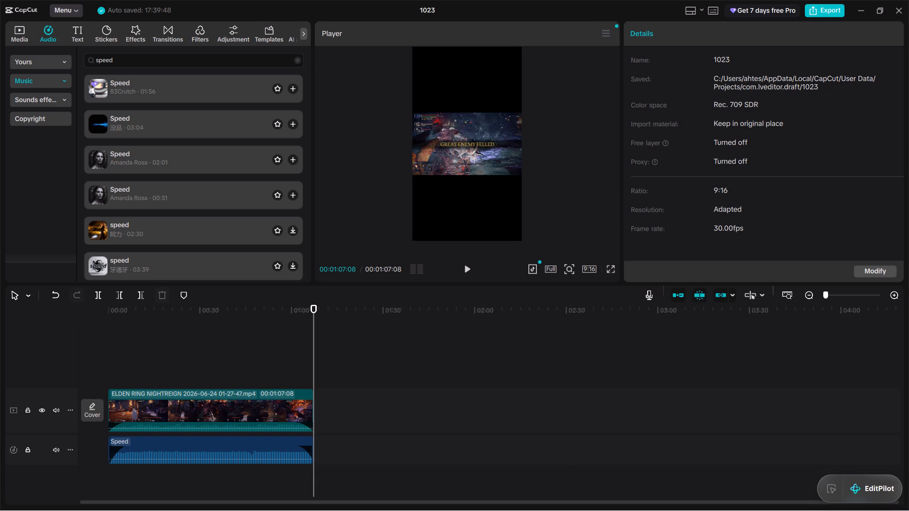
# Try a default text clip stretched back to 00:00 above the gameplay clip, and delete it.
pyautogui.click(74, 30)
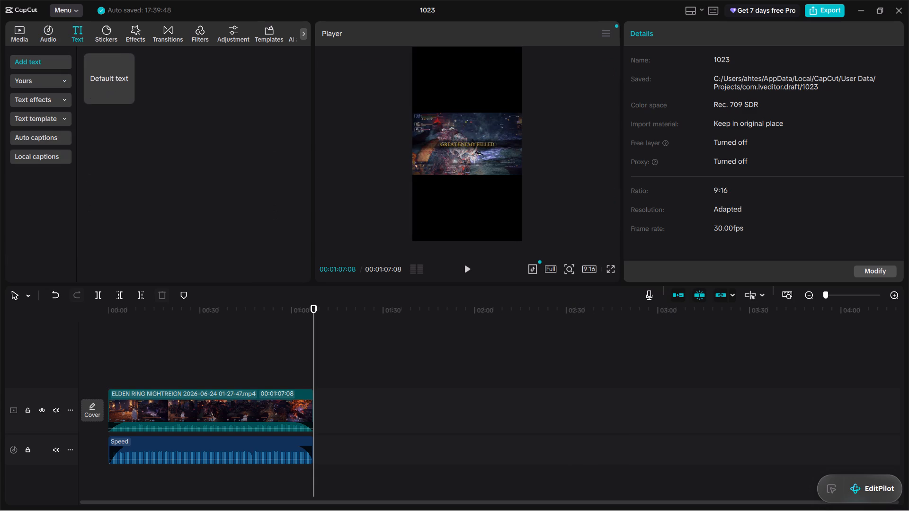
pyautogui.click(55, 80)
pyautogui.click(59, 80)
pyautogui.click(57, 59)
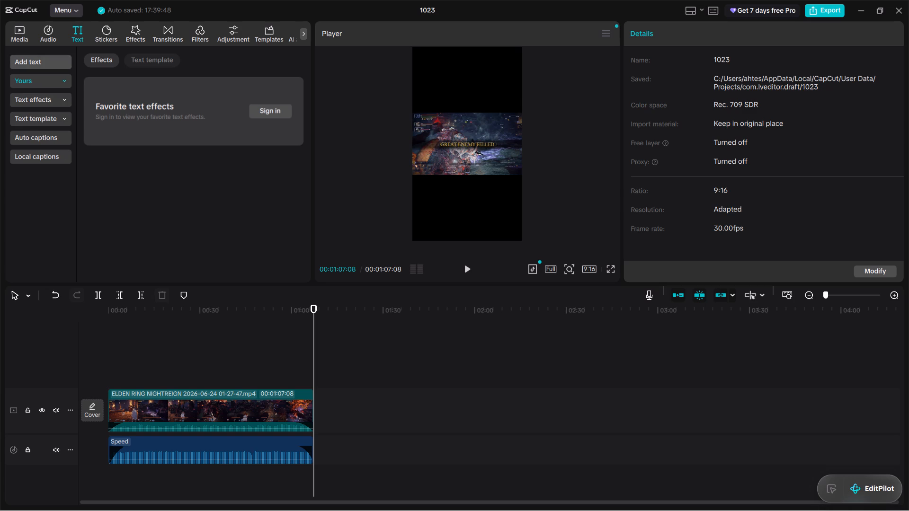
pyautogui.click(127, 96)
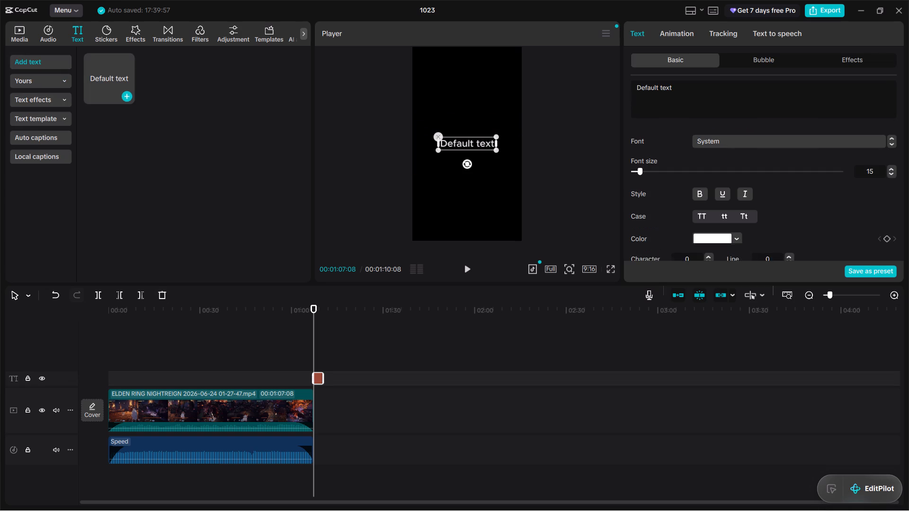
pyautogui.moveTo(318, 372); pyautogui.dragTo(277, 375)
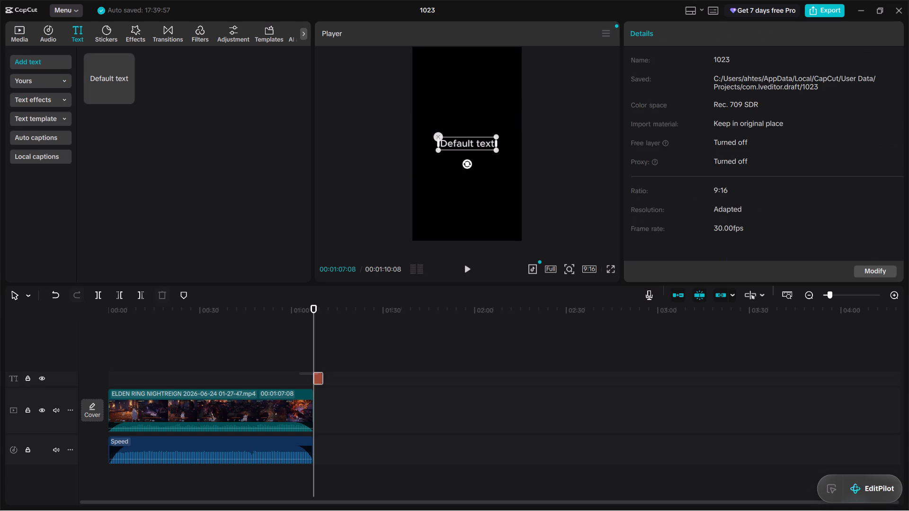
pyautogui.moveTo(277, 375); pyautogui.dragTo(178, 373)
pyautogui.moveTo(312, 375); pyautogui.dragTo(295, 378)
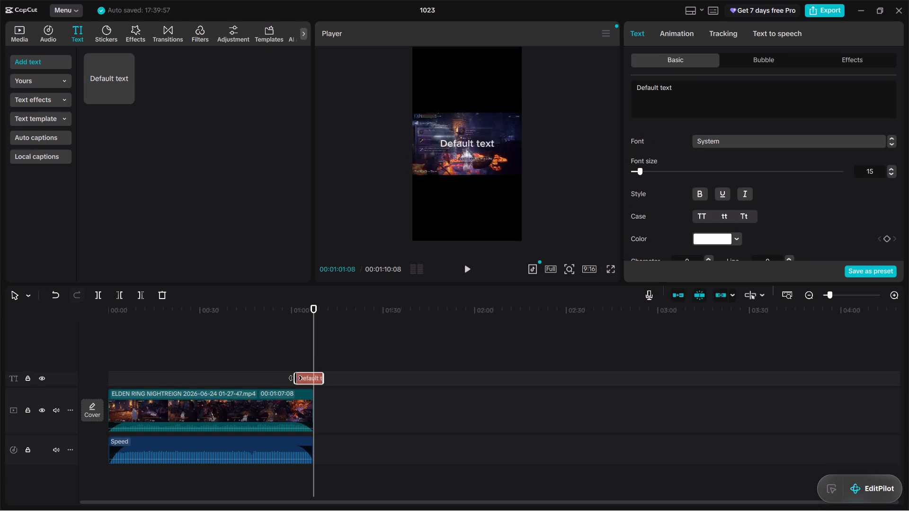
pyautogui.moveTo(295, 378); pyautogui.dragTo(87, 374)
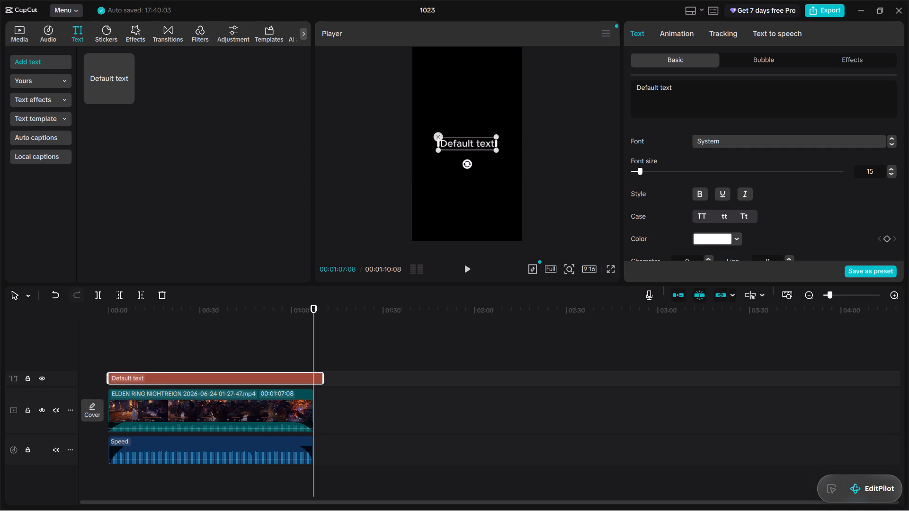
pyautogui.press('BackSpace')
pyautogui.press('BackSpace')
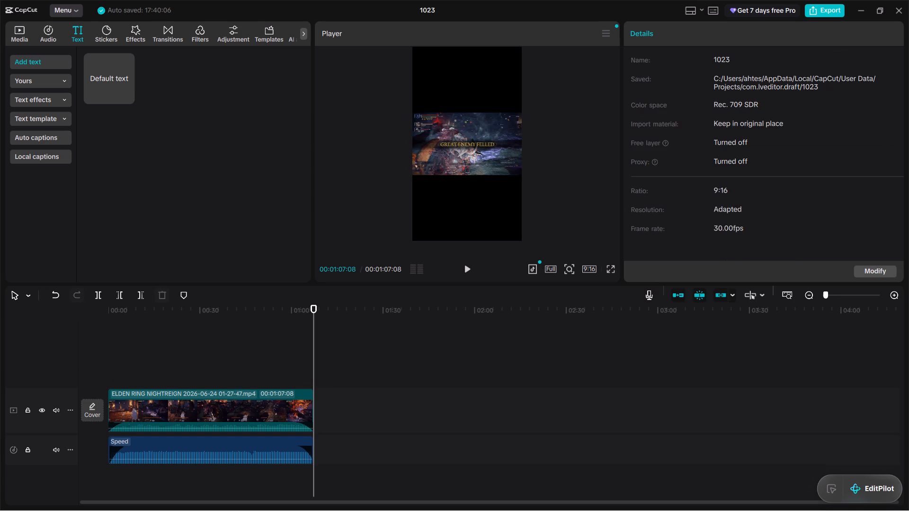
# Add a default text clip above the gameplay clip and extend its start back to 00:00.
pyautogui.click(116, 75)
pyautogui.click(130, 96)
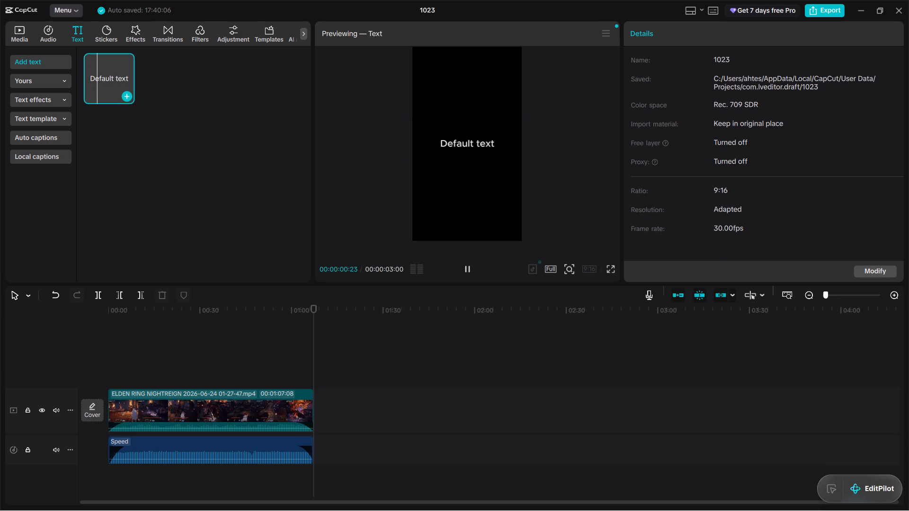
pyautogui.moveTo(315, 378); pyautogui.dragTo(301, 378)
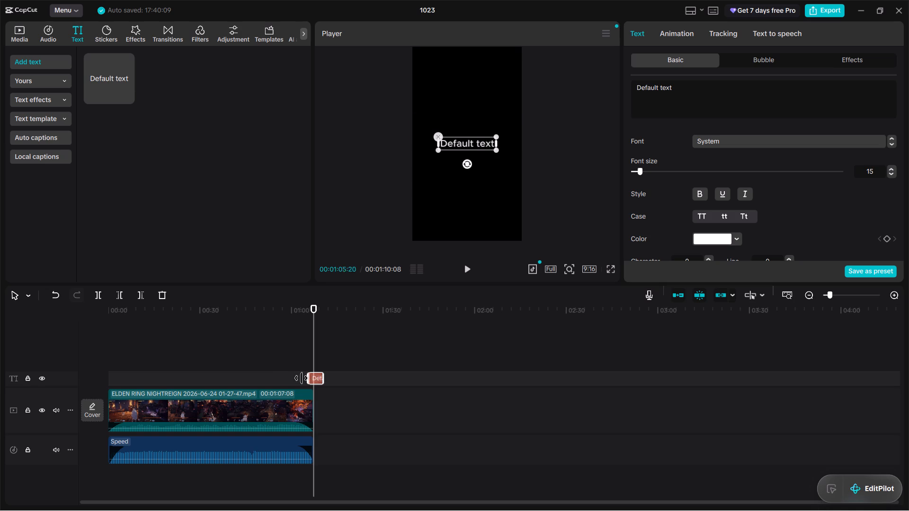
pyautogui.moveTo(301, 378); pyautogui.dragTo(59, 379)
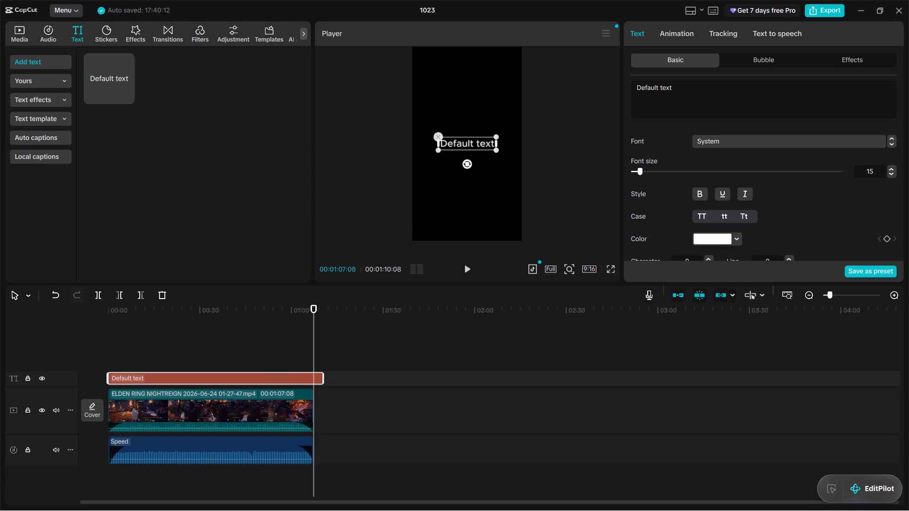
# Nudge the default text slightly below the frame's centre and move the playhead to 00:00:25:05.
pyautogui.press('b')
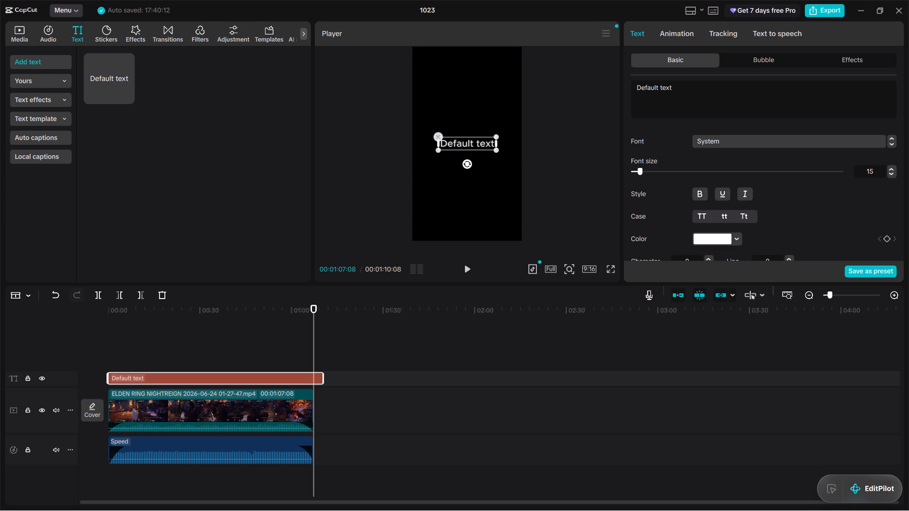
pyautogui.click(479, 143)
pyautogui.moveTo(479, 143); pyautogui.dragTo(478, 148)
pyautogui.moveTo(311, 354); pyautogui.dragTo(268, 356)
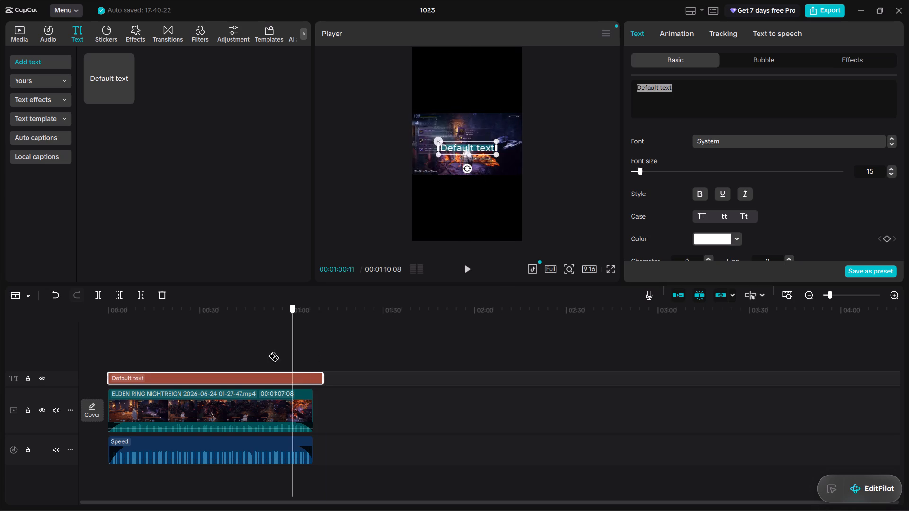
pyautogui.moveTo(268, 356); pyautogui.dragTo(185, 357)
pyautogui.moveTo(470, 151); pyautogui.dragTo(470, 130)
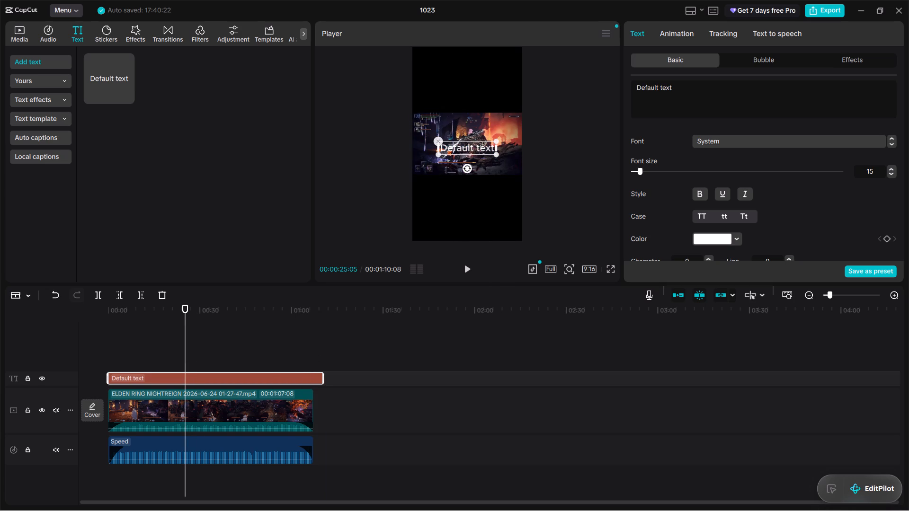
pyautogui.click(470, 144)
pyautogui.moveTo(460, 148); pyautogui.dragTo(460, 154)
# Split the default text clip at about 01:00.
pyautogui.click(291, 378)
# Shift the gameplay video slightly below the frame's centre, keeping it horizontally centred.
pyautogui.moveTo(469, 142); pyautogui.dragTo(468, 106)
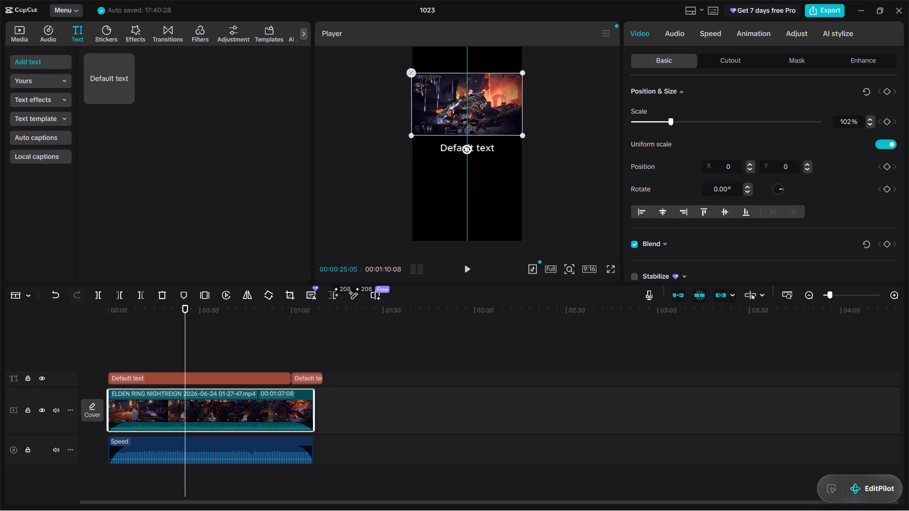
pyautogui.moveTo(468, 106); pyautogui.dragTo(469, 149)
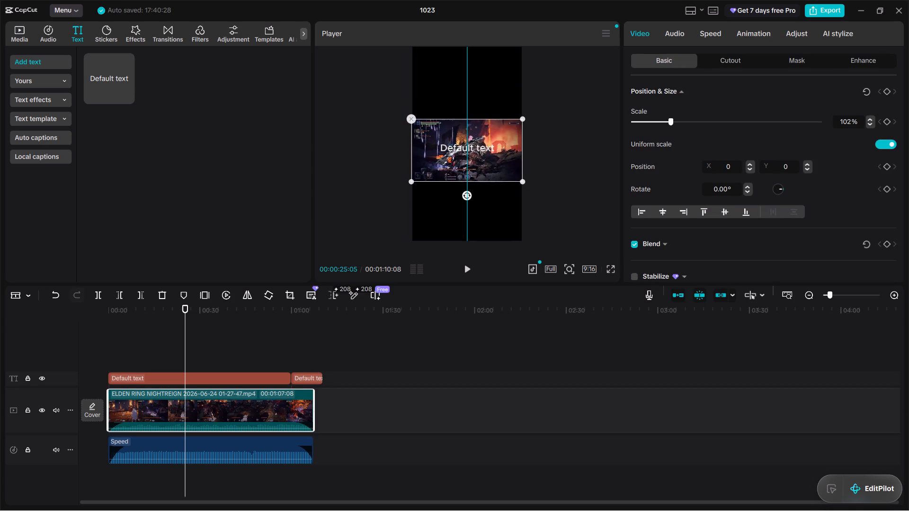
pyautogui.moveTo(469, 149); pyautogui.dragTo(469, 152)
# Split the first default text segment at about 00:42.
pyautogui.click(468, 147)
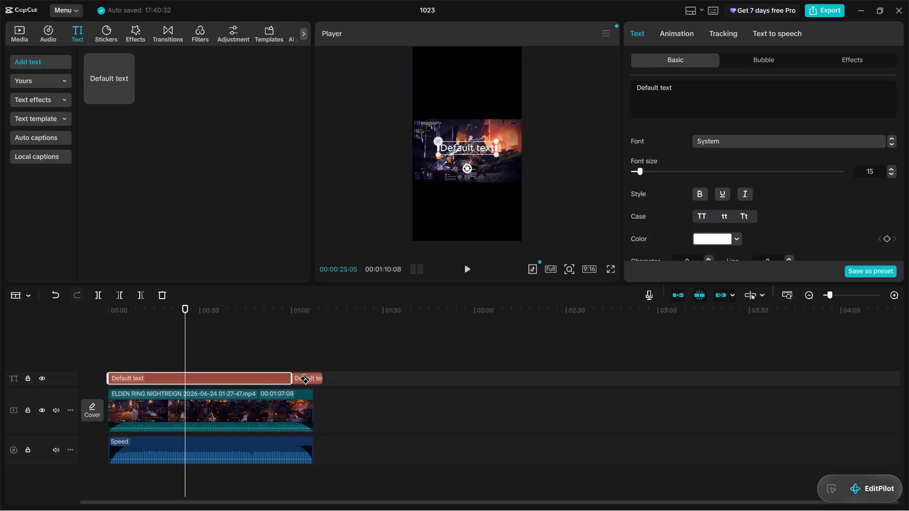
pyautogui.click(269, 385)
pyautogui.click(237, 379)
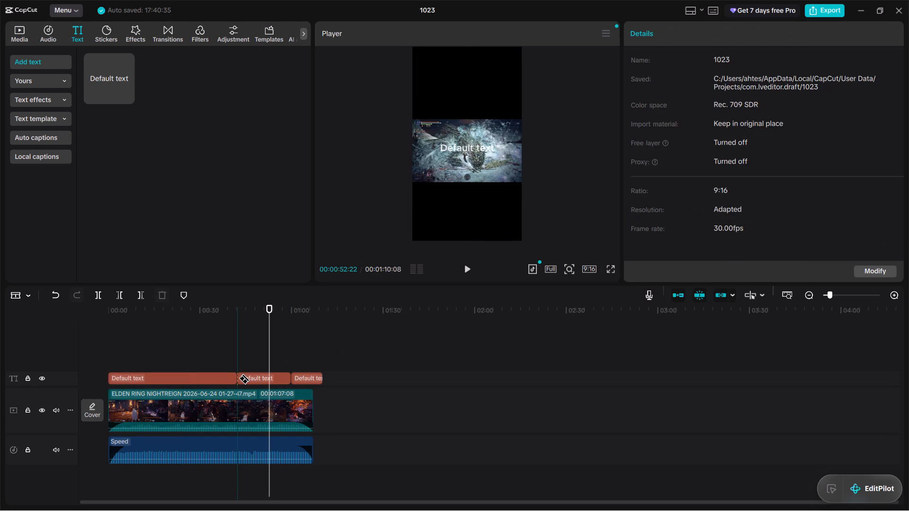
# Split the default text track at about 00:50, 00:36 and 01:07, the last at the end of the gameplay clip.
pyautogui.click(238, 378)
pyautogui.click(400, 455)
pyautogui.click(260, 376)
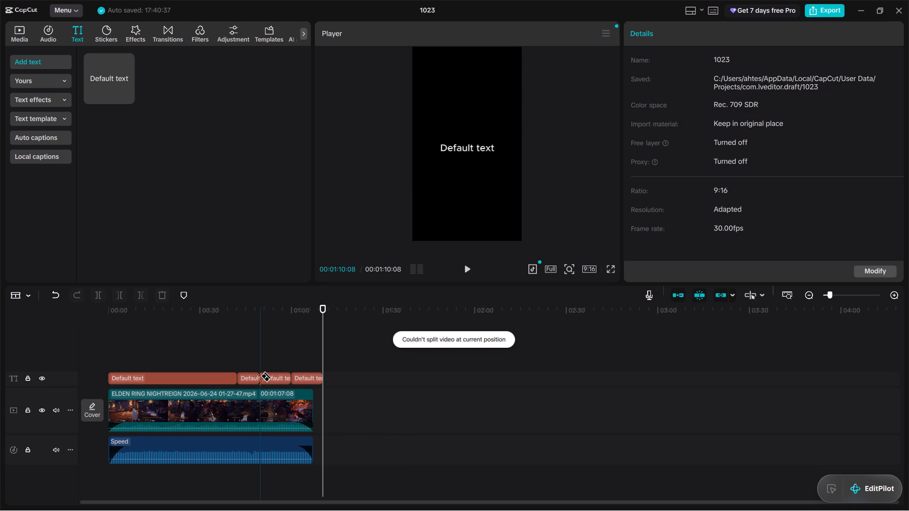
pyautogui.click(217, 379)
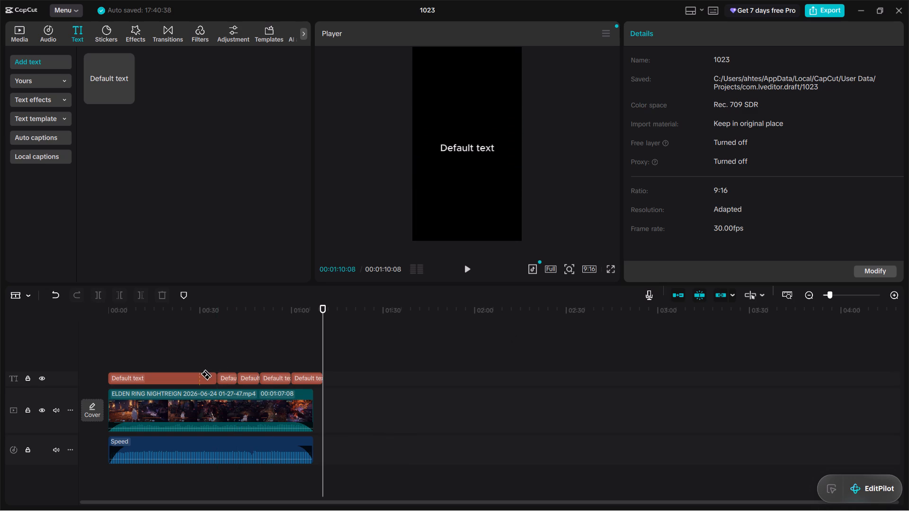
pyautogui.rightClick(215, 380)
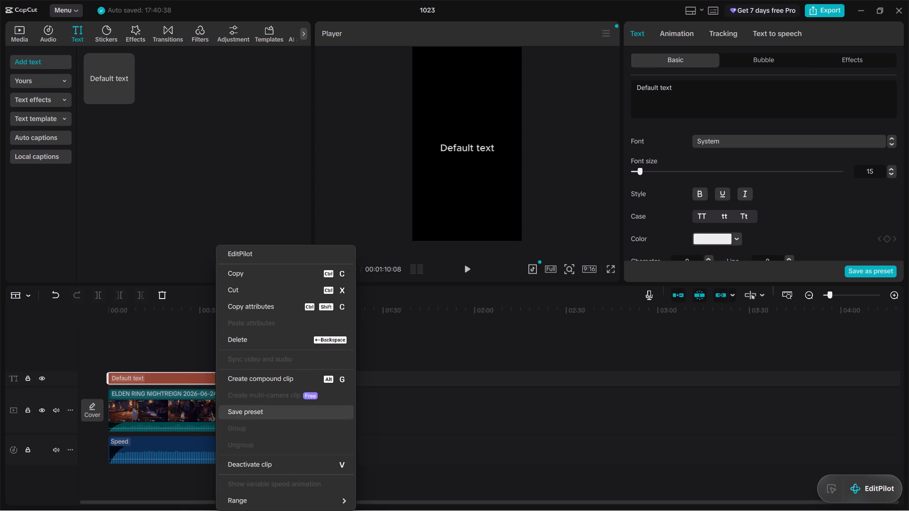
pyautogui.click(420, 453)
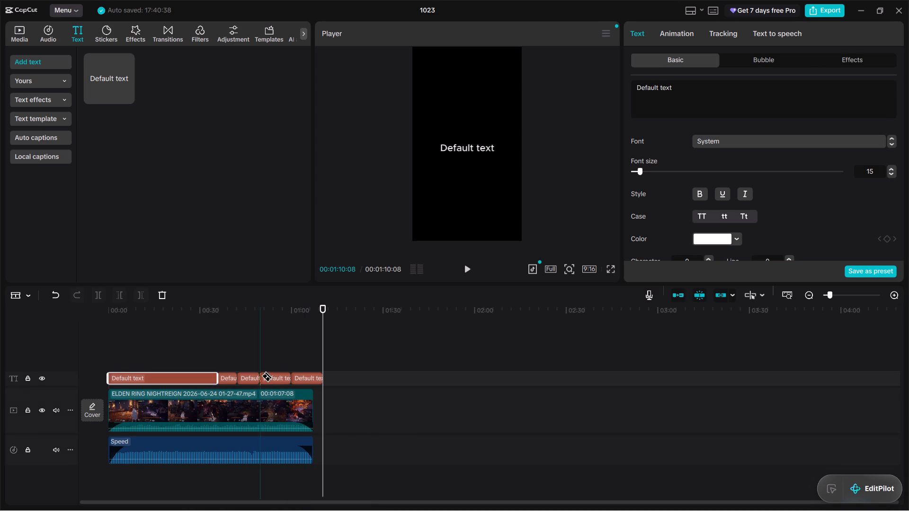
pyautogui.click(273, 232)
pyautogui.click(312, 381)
# Delete the first default text segment and the short text segment extending past the end of the gameplay clip.
pyautogui.press('BackSpace')
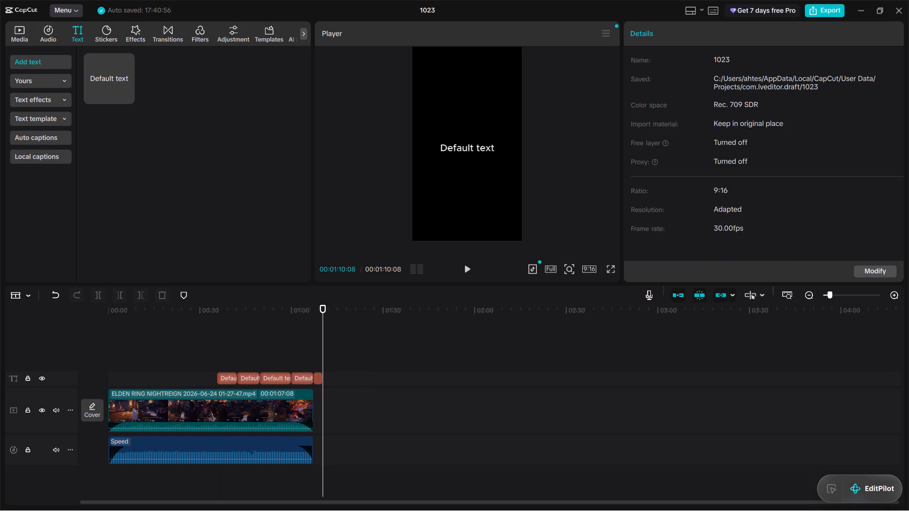
pyautogui.click(481, 142)
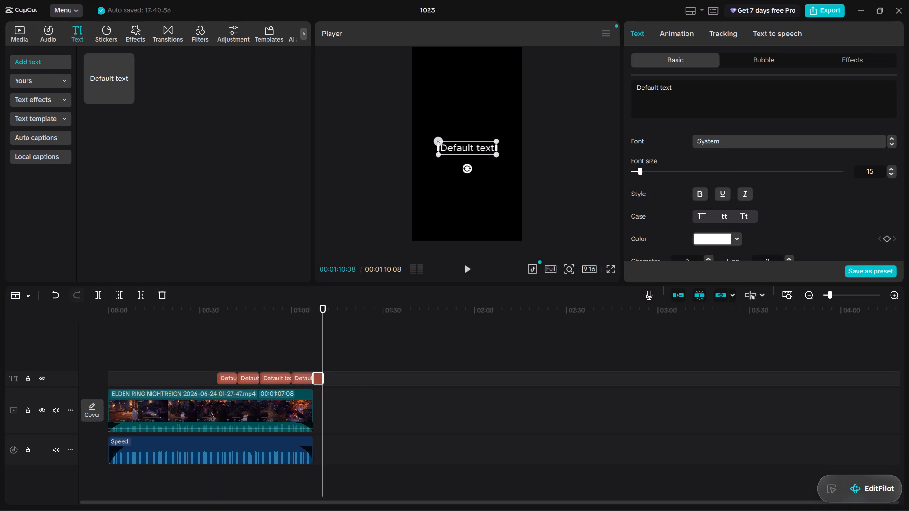
pyautogui.press('BackSpace')
# Delete the default text segment covering the end of the gameplay clip, from about 01:00 to 01:07.
pyautogui.moveTo(315, 342); pyautogui.dragTo(305, 343)
pyautogui.click(305, 343)
pyautogui.click(300, 372)
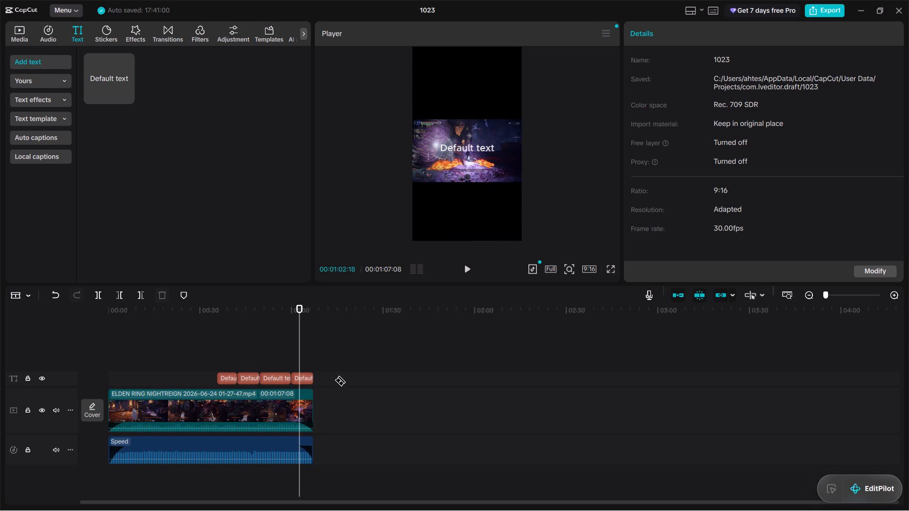
pyautogui.press('BackSpace')
pyautogui.rightClick(305, 370)
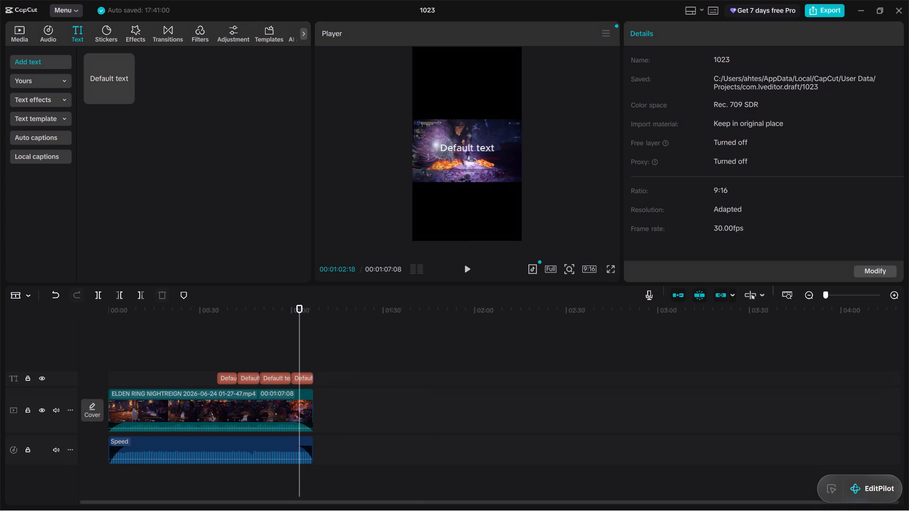
pyautogui.click(302, 378)
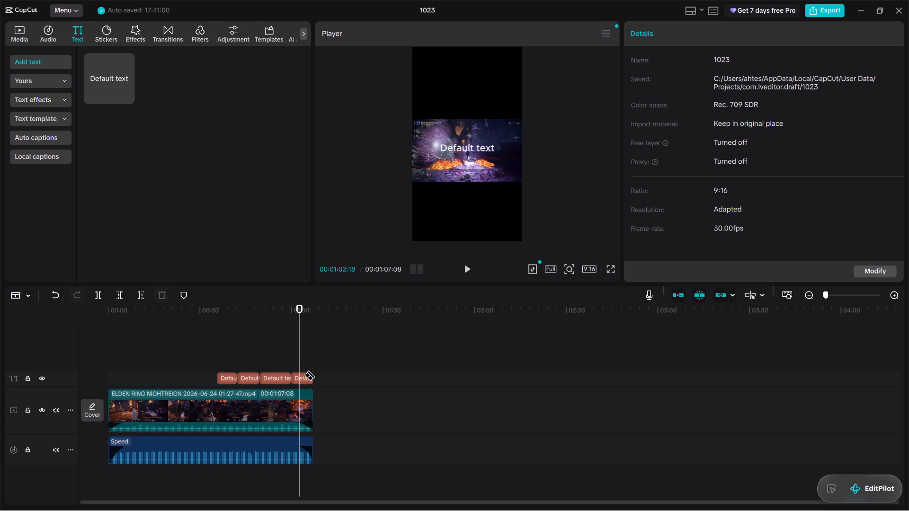
pyautogui.click(312, 367)
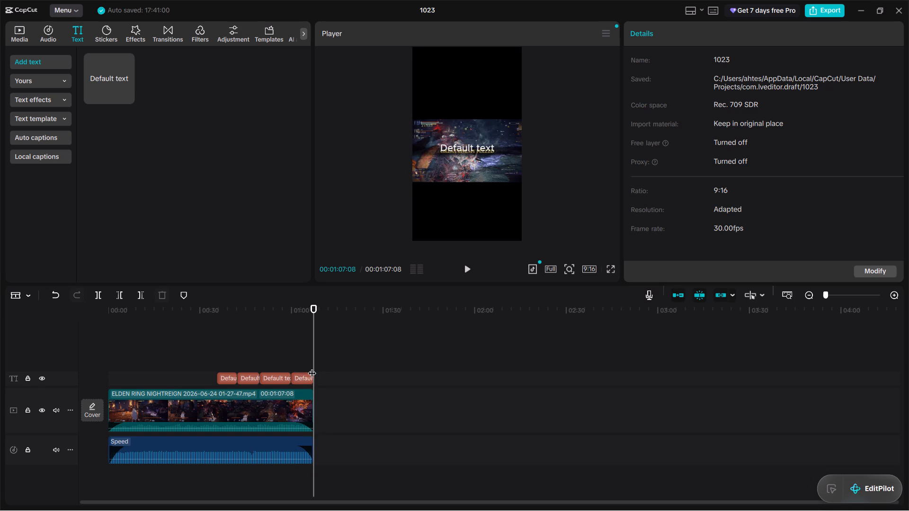
pyautogui.click(304, 365)
pyautogui.click(294, 363)
pyautogui.moveTo(293, 363); pyautogui.dragTo(301, 379)
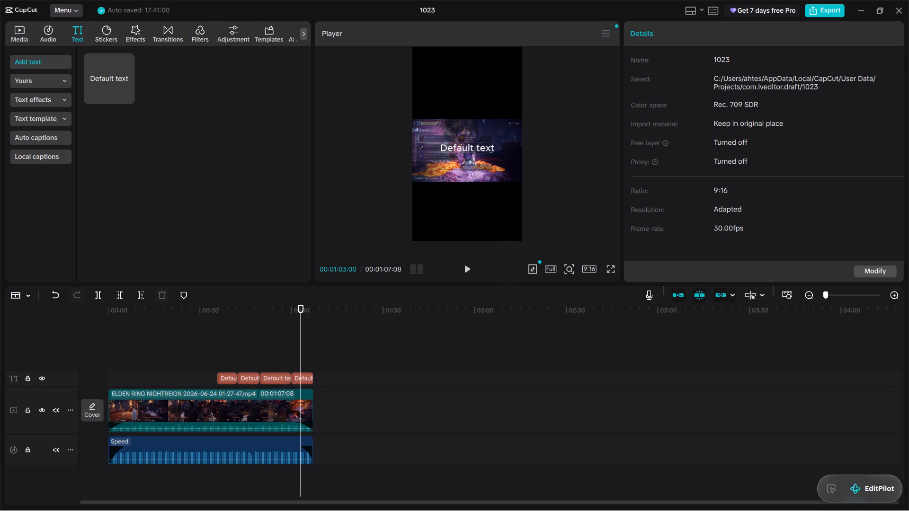
pyautogui.click(472, 141)
pyautogui.click(471, 142)
pyautogui.click(469, 146)
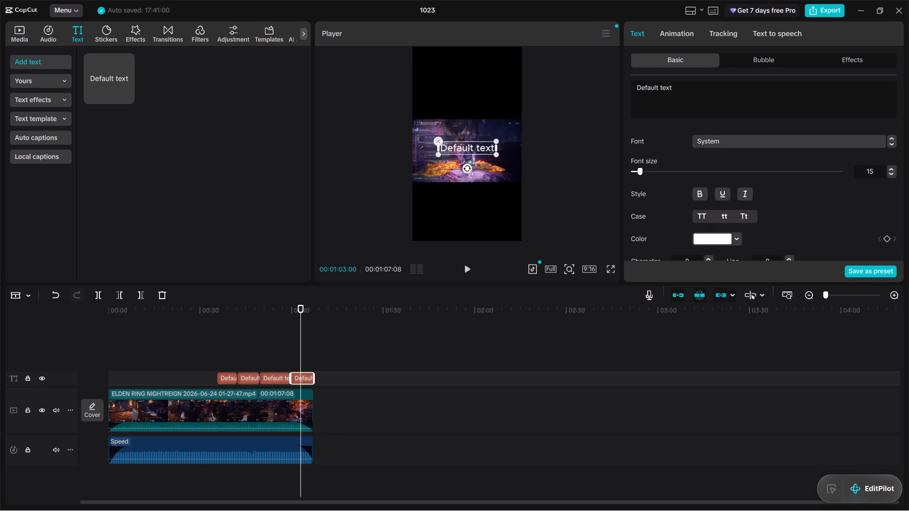
pyautogui.press('BackSpace')
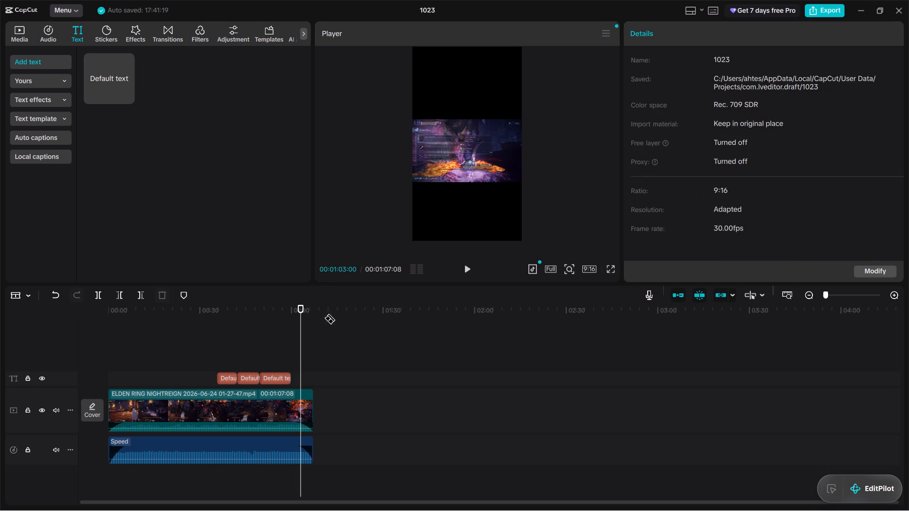
# Delete the three remaining default text segments between about 00:36 and 01:00 to clear all text from the timeline.
pyautogui.click(268, 340)
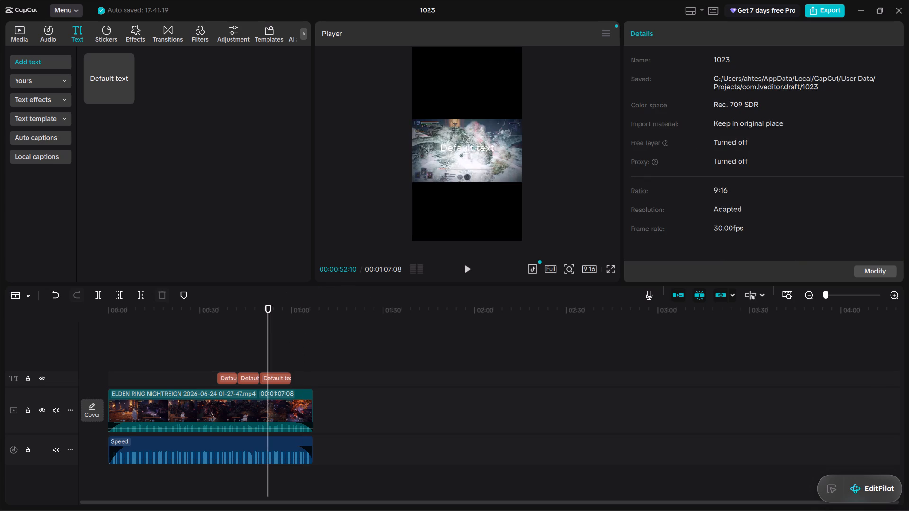
pyautogui.click(458, 143)
pyautogui.press('BackSpace')
pyautogui.click(239, 341)
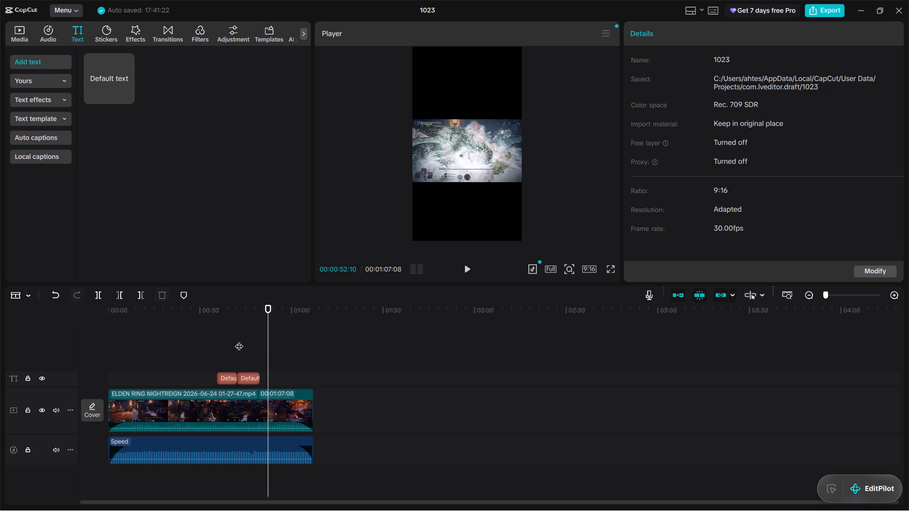
pyautogui.click(467, 141)
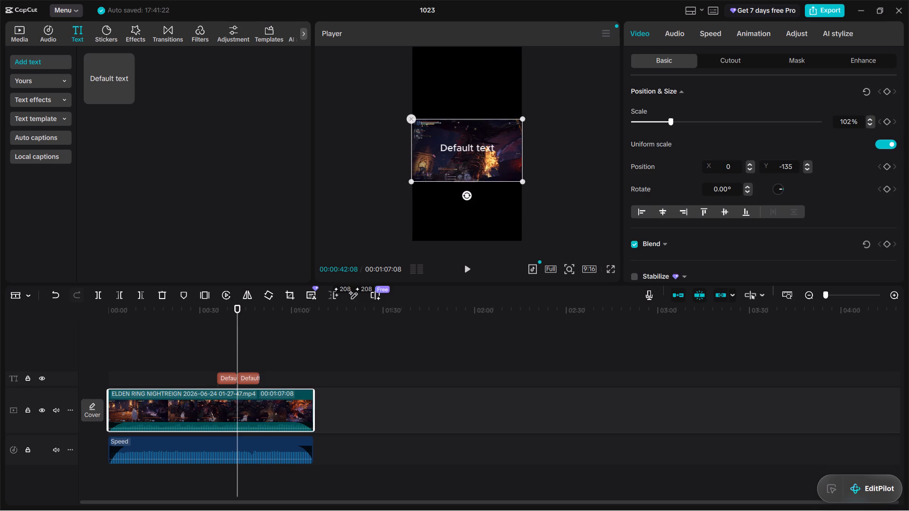
pyautogui.click(246, 356)
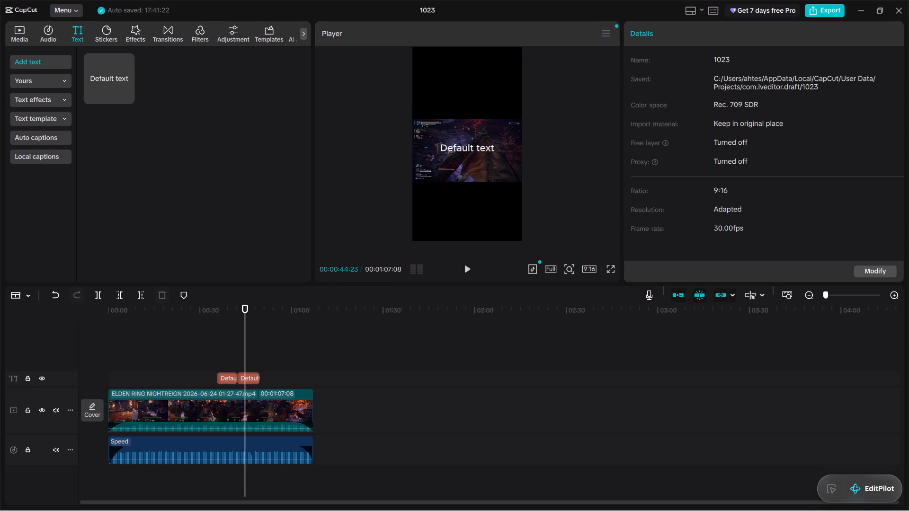
pyautogui.click(475, 144)
pyautogui.press('BackSpace')
pyautogui.click(225, 354)
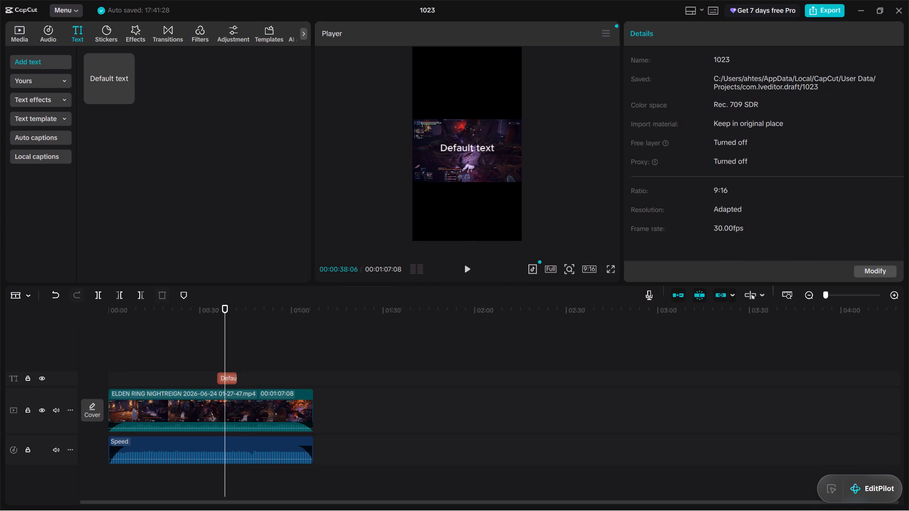
pyautogui.click(480, 148)
pyautogui.press('BackSpace')
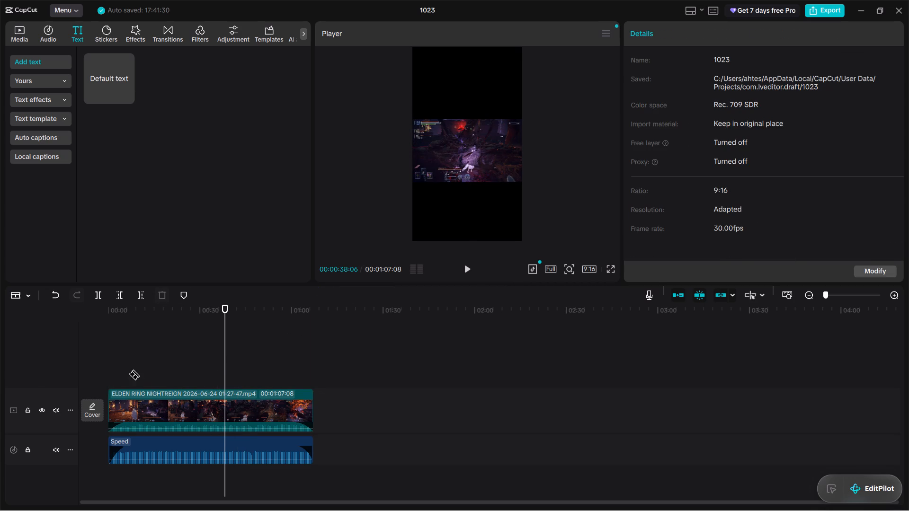
# Return the playhead to 00:00:00:00 and preview the default text over the gameplay video.
pyautogui.click(104, 365)
pyautogui.click(107, 365)
pyautogui.click(110, 365)
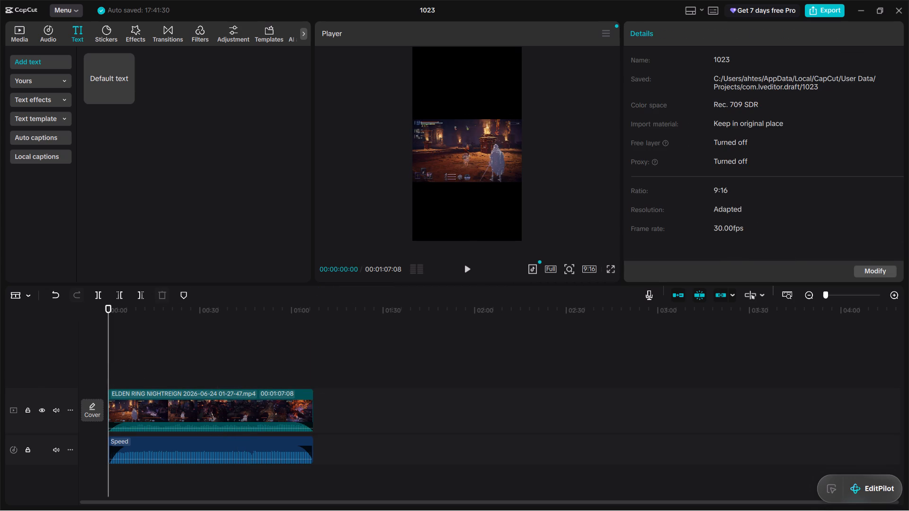
pyautogui.click(78, 31)
pyautogui.rightClick(108, 70)
pyautogui.click(107, 69)
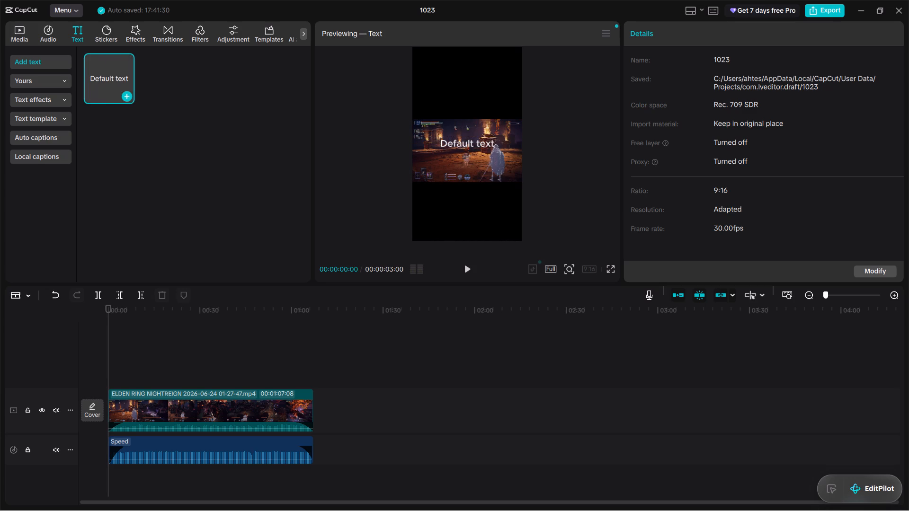
pyautogui.moveTo(134, 72); pyautogui.dragTo(138, 72)
# Look through the favourite text effects, text presets and trending text effects for a style to use.
pyautogui.click(40, 76)
pyautogui.click(42, 78)
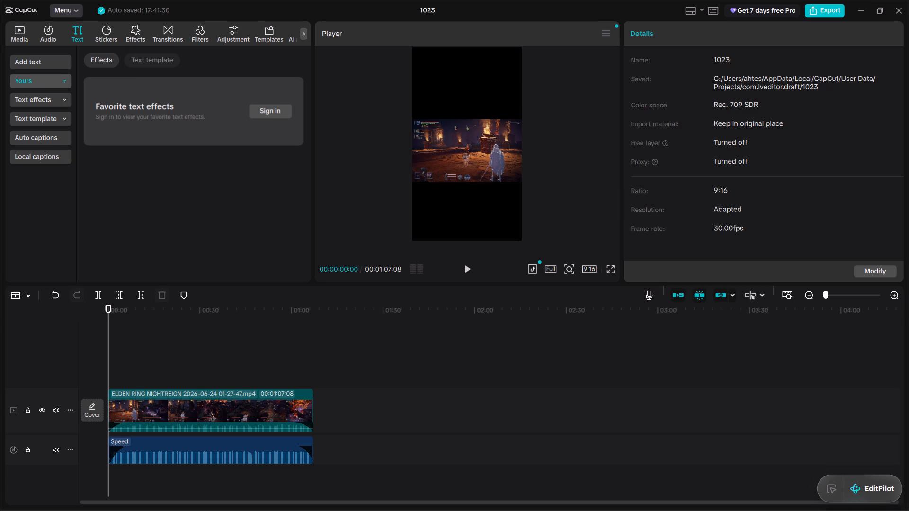
pyautogui.click(55, 85)
pyautogui.click(55, 101)
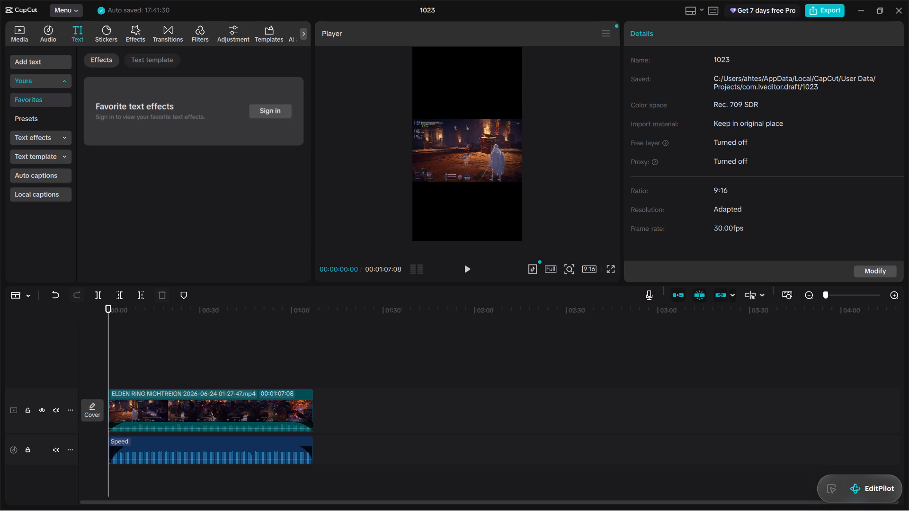
pyautogui.click(47, 106)
pyautogui.click(47, 112)
pyautogui.click(53, 74)
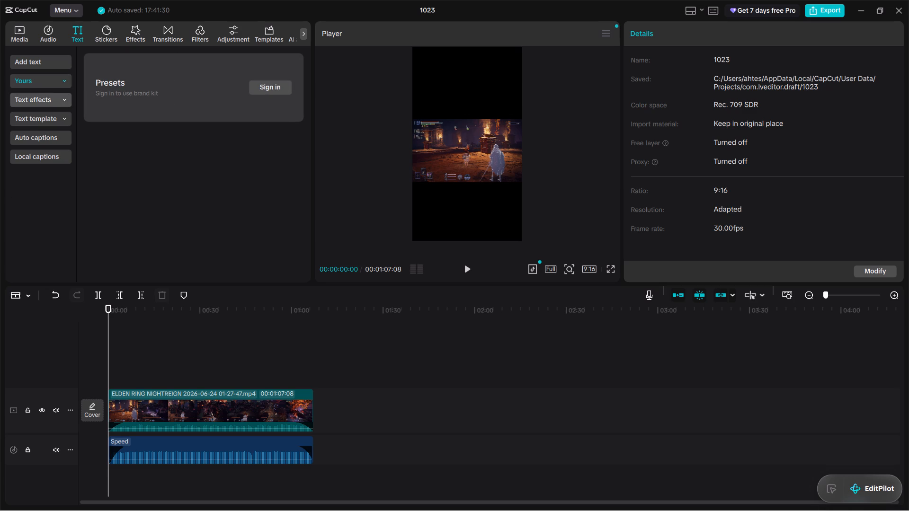
pyautogui.click(58, 98)
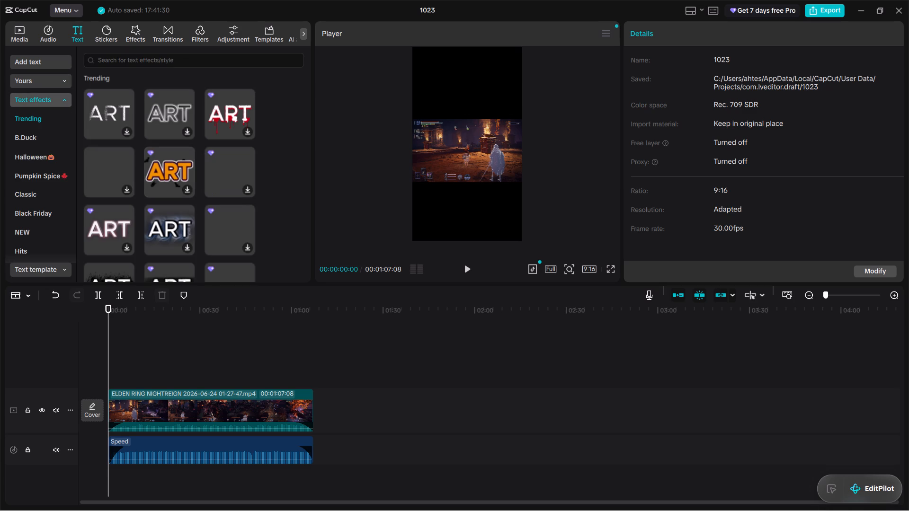
pyautogui.click(54, 98)
pyautogui.click(52, 59)
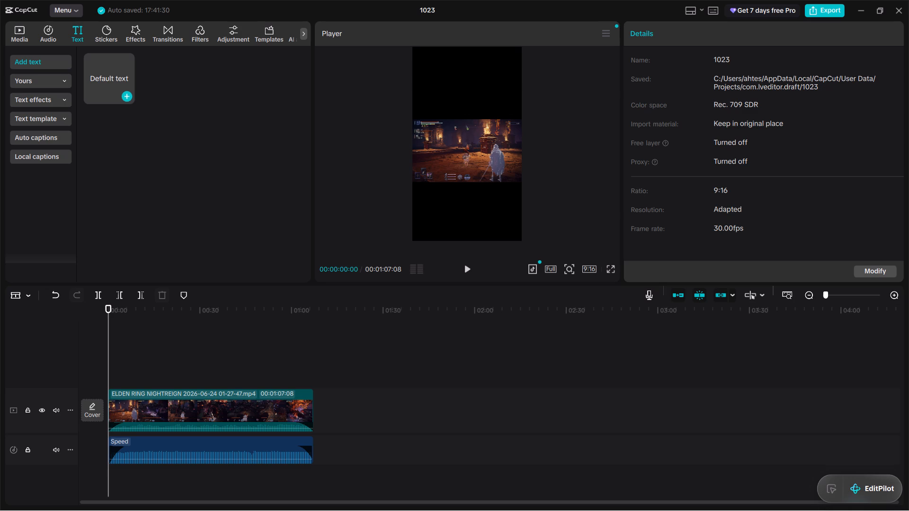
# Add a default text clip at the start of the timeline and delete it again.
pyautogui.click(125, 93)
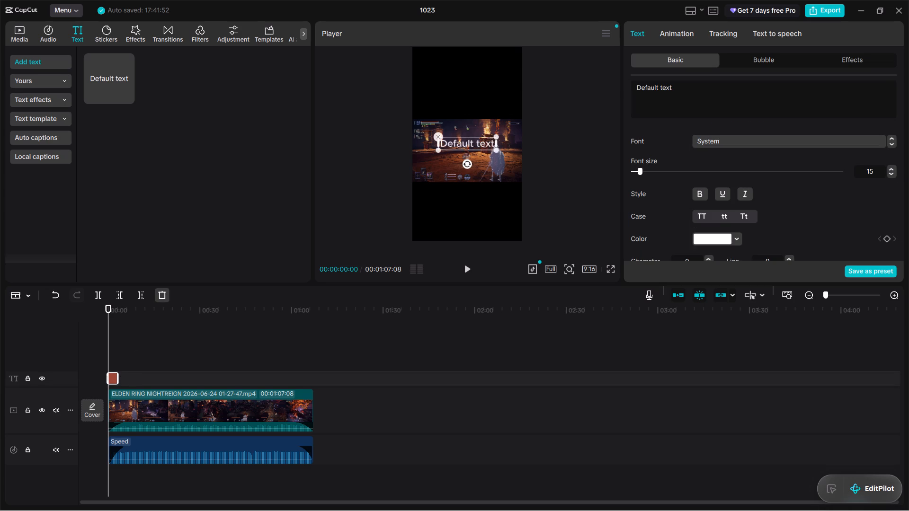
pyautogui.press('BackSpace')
# Look through the trending, B.Duck and Halloween text templates, the auto captions options and the local captions import.
pyautogui.click(59, 121)
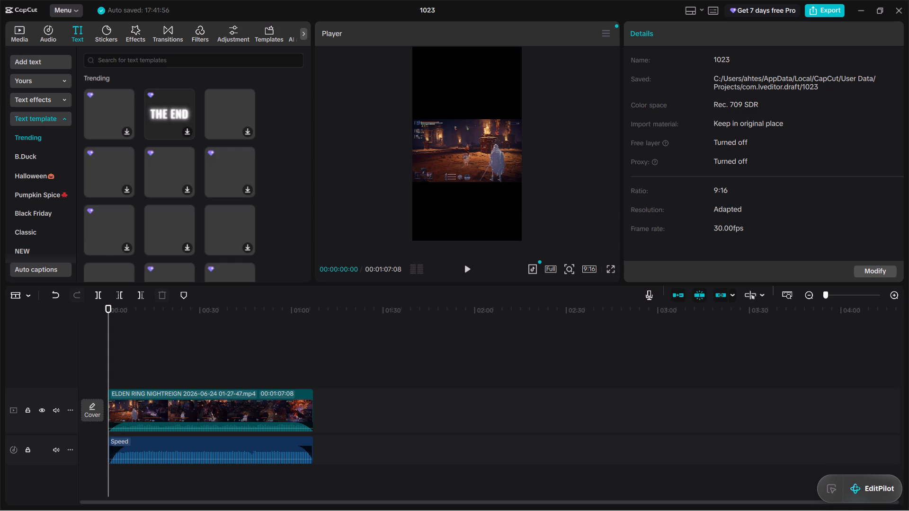
pyautogui.click(59, 153)
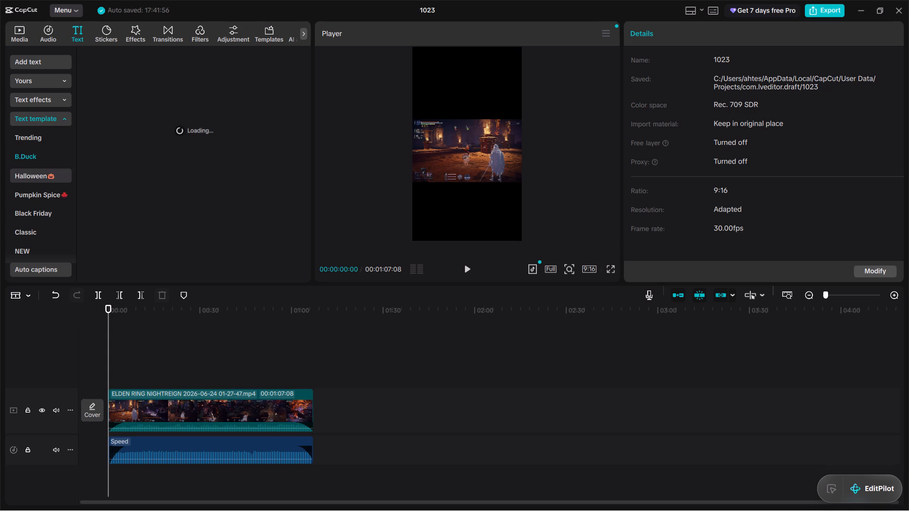
pyautogui.click(61, 171)
pyautogui.click(53, 267)
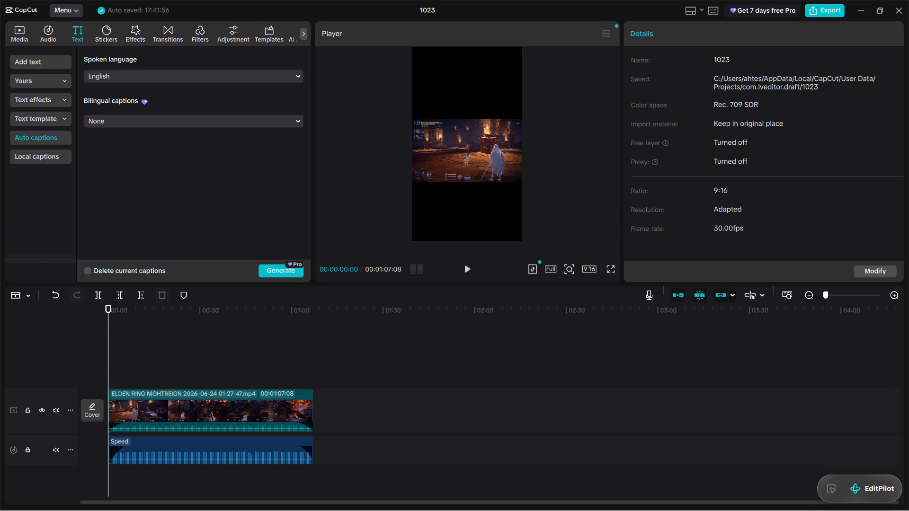
pyautogui.click(57, 156)
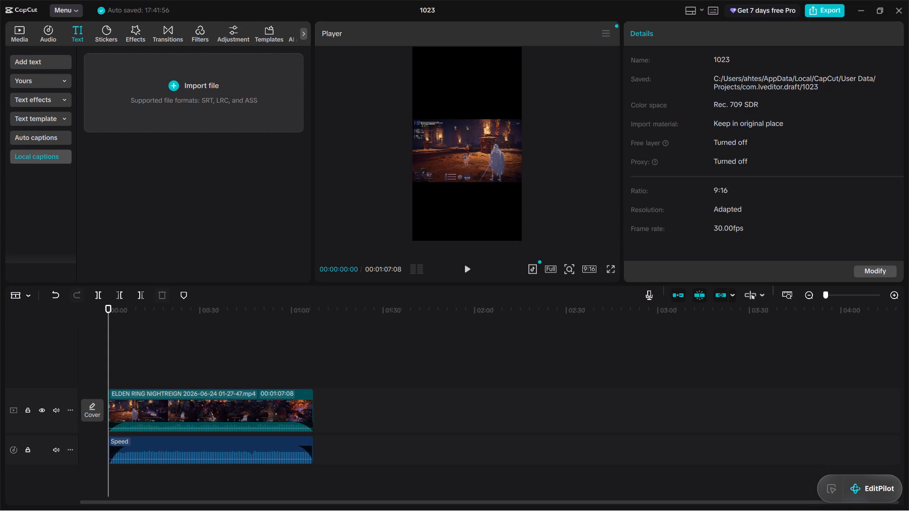
# Add a default text clip at the start of the timeline above the gameplay video.
pyautogui.click(50, 49)
pyautogui.click(54, 59)
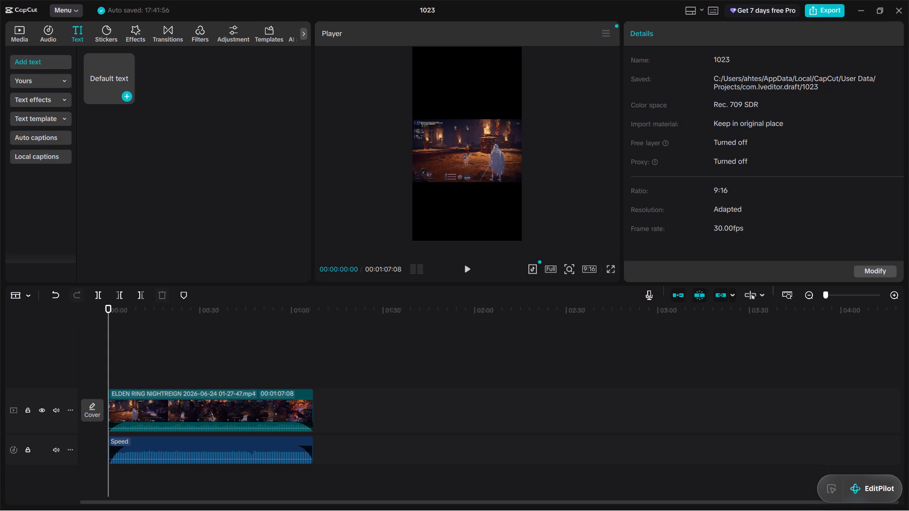
pyautogui.click(108, 76)
pyautogui.doubleClick(109, 79)
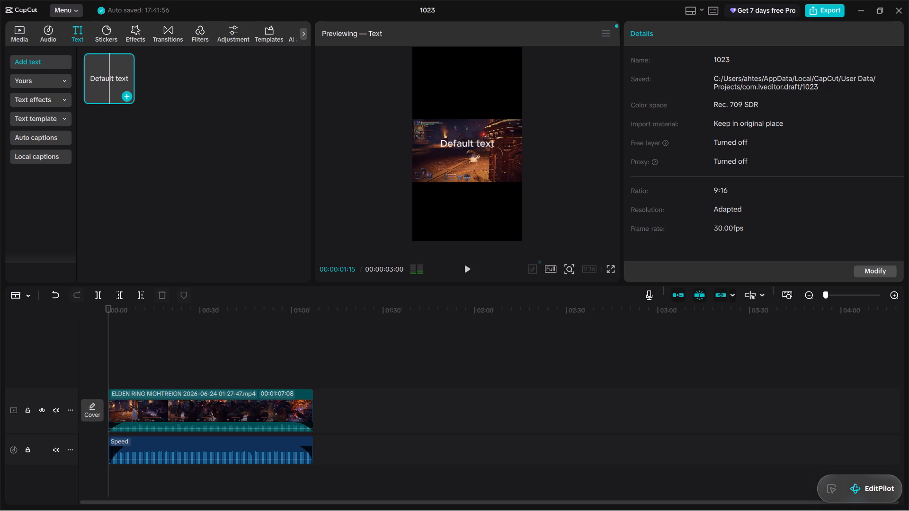
pyautogui.doubleClick(109, 78)
pyautogui.rightClick(109, 78)
pyautogui.rightClick(110, 78)
pyautogui.click(126, 95)
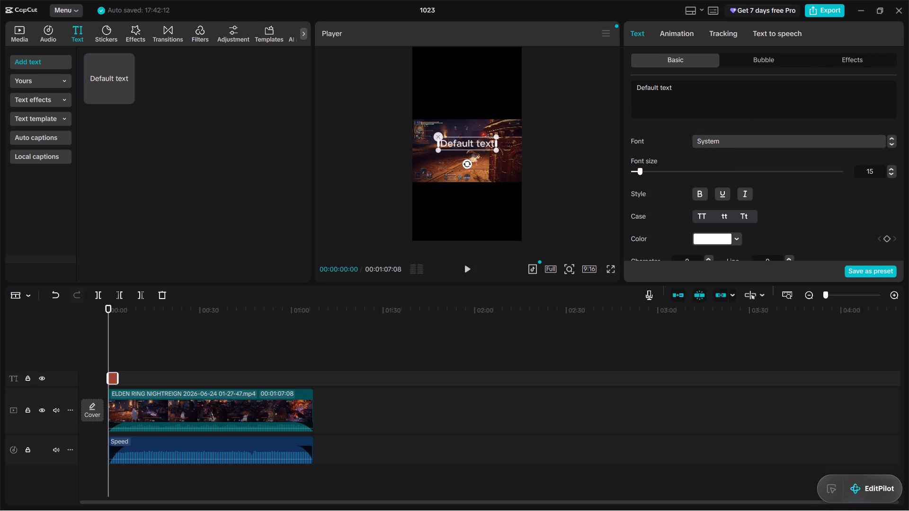
# Clear the placeholder wording from the new text clip.
pyautogui.click(744, 87)
pyautogui.press('BackSpace')
pyautogui.press('BackSpace')
pyautogui.press('BackSpace')
pyautogui.press('BackSpace')
pyautogui.press('BackSpace')
pyautogui.press('BackSpace')
pyautogui.press('BackSpace')
pyautogui.press('BackSpace')
pyautogui.press('BackSpace')
pyautogui.press('BackSpace')
pyautogui.press('BackSpace')
pyautogui.press('BackSpace')
pyautogui.press('BackSpace')
pyautogui.press('BackSpace')
pyautogui.press('BackSpace')
pyautogui.press('BackSpace')
pyautogui.press('BackSpace')
pyautogui.press('BackSpace')
pyautogui.press('BackSpace')
pyautogui.press('BackSpace')
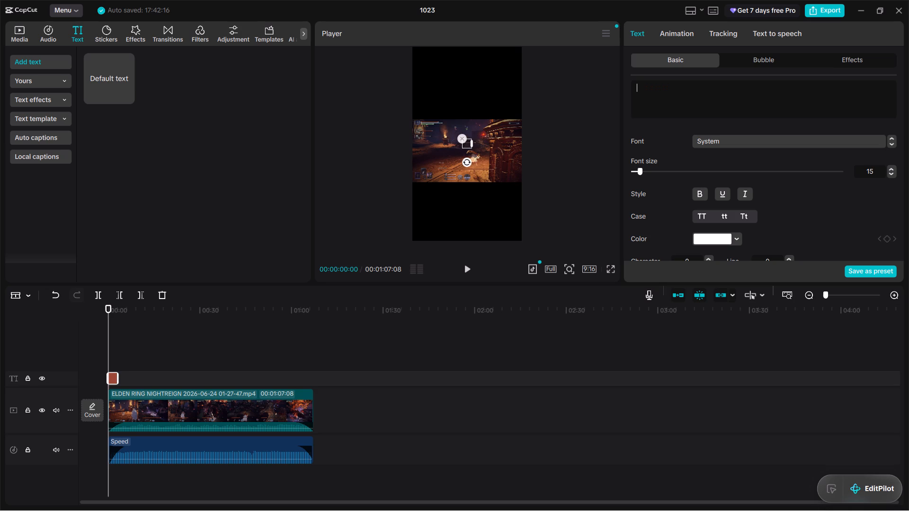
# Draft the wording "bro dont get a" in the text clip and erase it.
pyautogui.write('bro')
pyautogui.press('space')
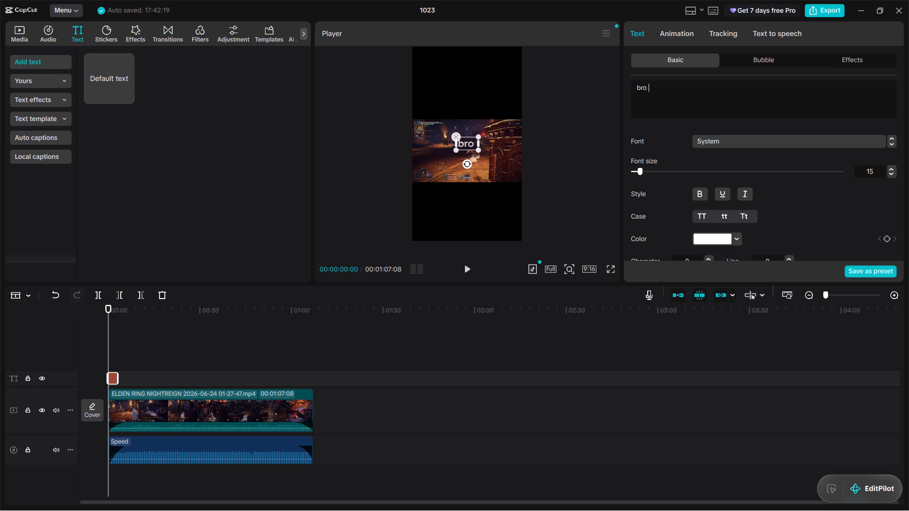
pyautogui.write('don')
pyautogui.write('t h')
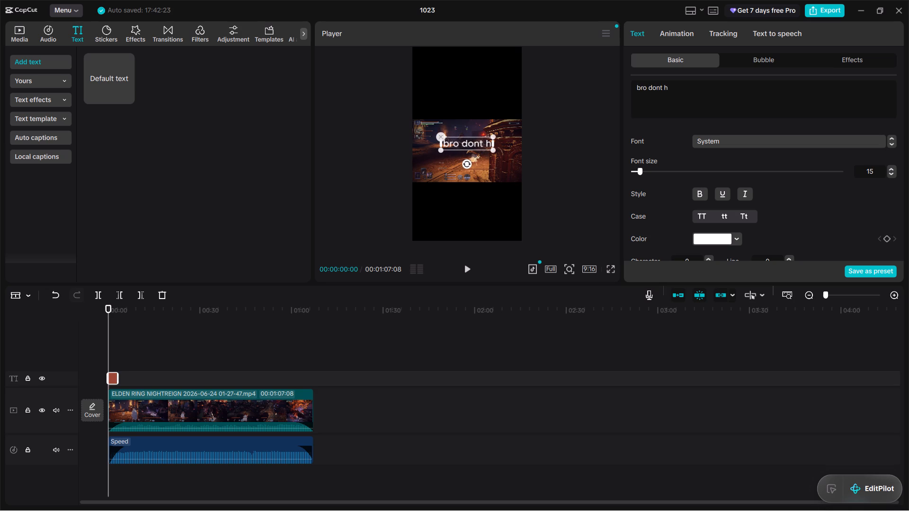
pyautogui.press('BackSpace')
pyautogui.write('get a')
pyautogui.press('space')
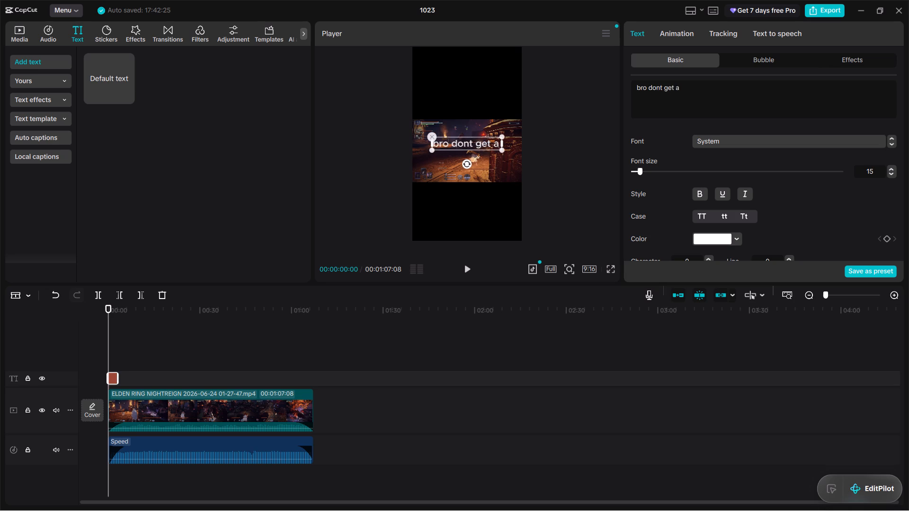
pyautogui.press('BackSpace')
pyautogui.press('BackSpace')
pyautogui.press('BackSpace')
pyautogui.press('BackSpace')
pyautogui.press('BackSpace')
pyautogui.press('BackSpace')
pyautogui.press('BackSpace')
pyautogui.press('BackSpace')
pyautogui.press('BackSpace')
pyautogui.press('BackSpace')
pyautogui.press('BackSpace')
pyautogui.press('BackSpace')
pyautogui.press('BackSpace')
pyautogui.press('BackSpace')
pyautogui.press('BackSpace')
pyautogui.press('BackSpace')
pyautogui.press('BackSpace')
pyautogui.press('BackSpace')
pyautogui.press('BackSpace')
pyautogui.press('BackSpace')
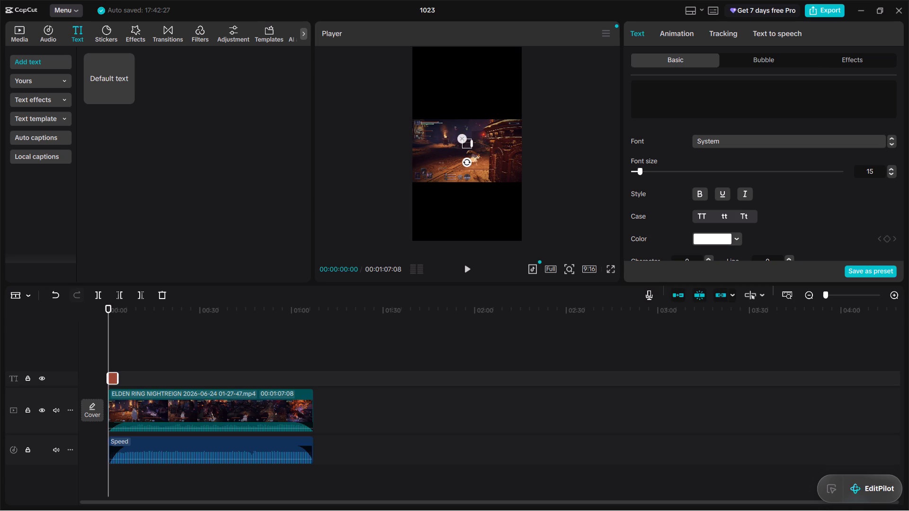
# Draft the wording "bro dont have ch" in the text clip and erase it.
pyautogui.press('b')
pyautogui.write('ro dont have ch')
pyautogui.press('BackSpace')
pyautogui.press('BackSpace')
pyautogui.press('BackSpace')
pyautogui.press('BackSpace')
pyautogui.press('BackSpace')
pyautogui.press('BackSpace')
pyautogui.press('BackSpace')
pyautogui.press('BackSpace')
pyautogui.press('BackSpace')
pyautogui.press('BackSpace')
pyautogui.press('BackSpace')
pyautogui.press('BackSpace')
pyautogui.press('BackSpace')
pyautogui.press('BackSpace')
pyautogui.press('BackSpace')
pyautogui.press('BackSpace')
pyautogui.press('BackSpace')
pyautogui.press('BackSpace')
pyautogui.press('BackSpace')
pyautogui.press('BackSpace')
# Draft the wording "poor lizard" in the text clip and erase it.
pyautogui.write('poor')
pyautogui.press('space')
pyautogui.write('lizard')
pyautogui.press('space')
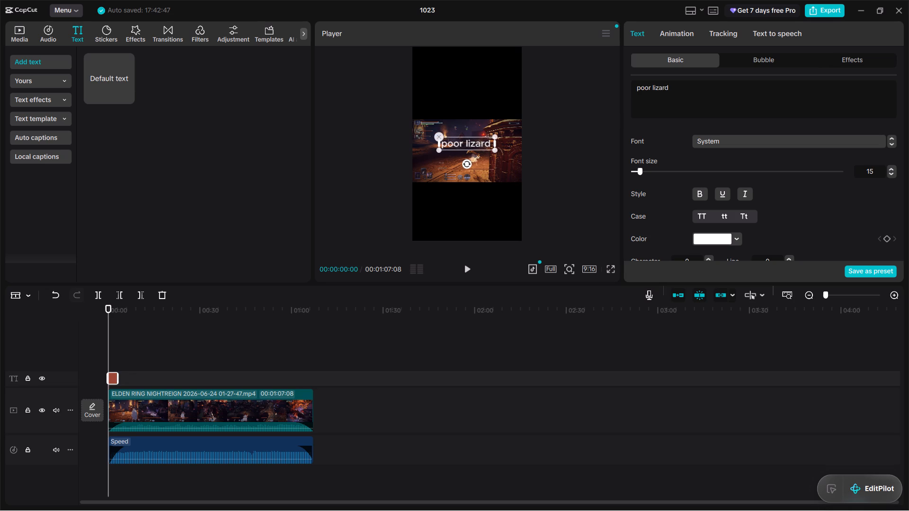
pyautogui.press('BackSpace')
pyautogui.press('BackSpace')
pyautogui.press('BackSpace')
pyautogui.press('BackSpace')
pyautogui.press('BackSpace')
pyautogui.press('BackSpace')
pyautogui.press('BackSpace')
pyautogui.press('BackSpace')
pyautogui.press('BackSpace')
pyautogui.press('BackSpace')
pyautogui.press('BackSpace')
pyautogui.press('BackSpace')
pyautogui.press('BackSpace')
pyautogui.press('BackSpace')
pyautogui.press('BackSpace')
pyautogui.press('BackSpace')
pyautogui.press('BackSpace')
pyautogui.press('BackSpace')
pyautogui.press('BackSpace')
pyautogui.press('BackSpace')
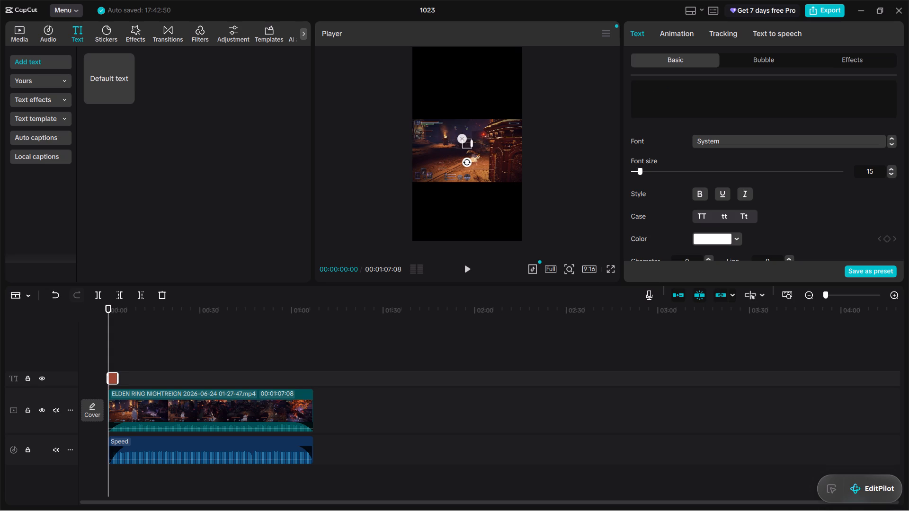
# Enter "beo have no chance" followed by a space as the text clip's wording.
pyautogui.write('beo have no chance')
pyautogui.press('space')
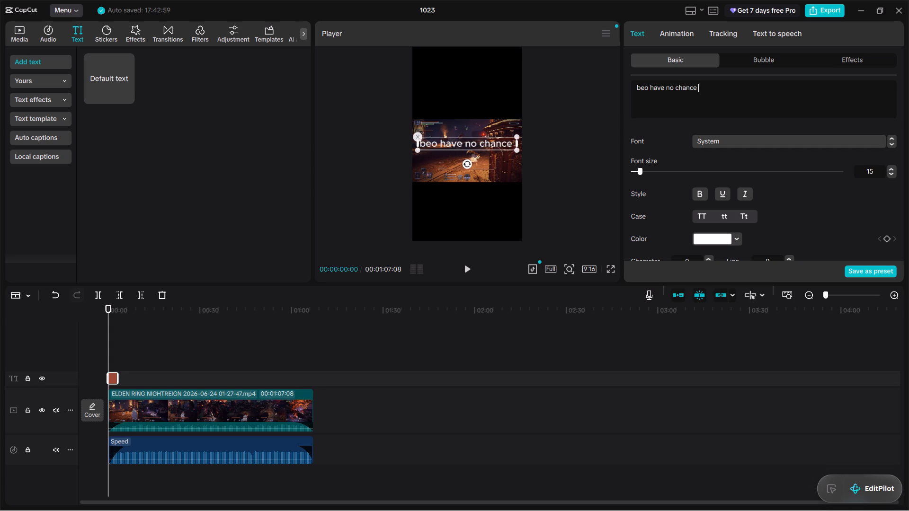
# Search the emoji picker for "sku" and append the plain skull emoji to the end of the text.
pyautogui.press('super+period')
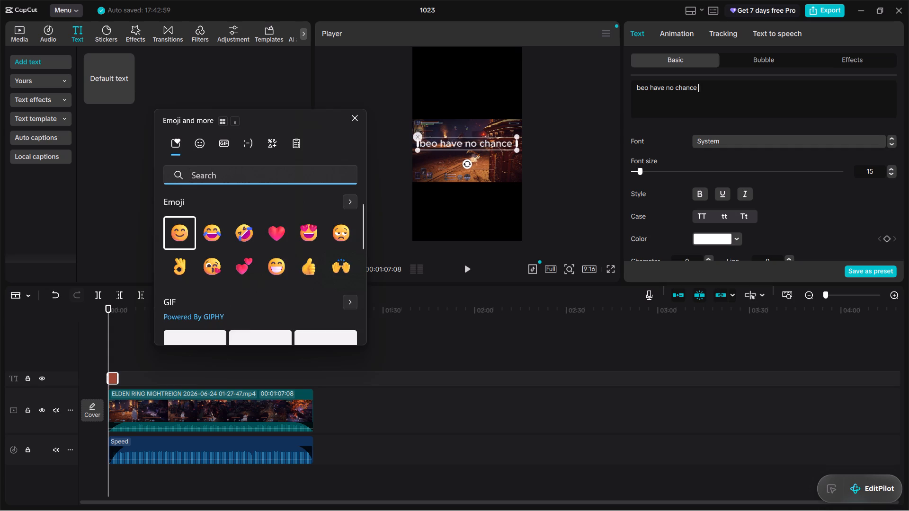
pyautogui.scroll(-3, 271, 206)
pyautogui.scroll(2, 272, 204)
pyautogui.click(274, 173)
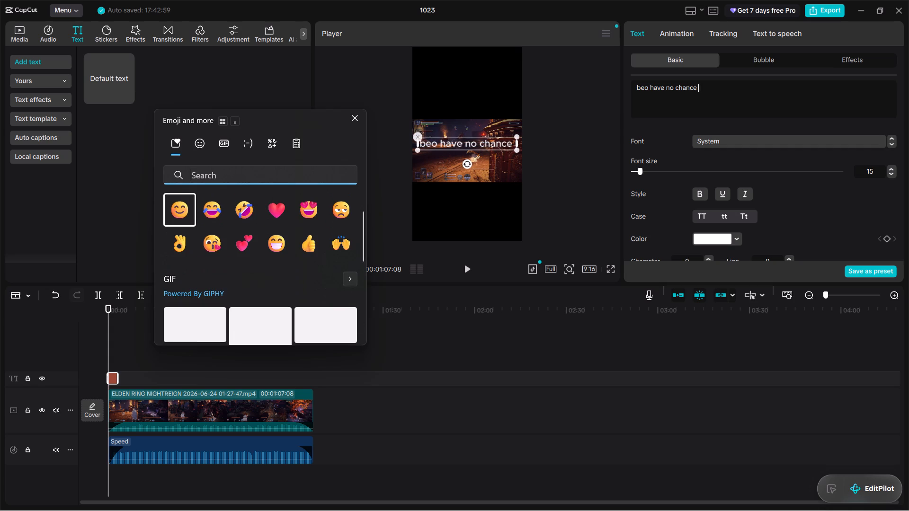
pyautogui.press('s')
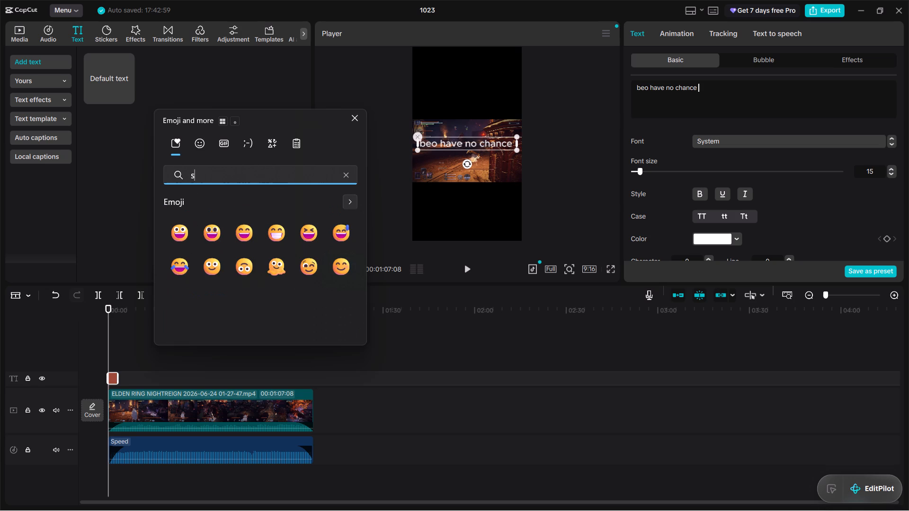
pyautogui.press('BackSpace')
pyautogui.write('scu')
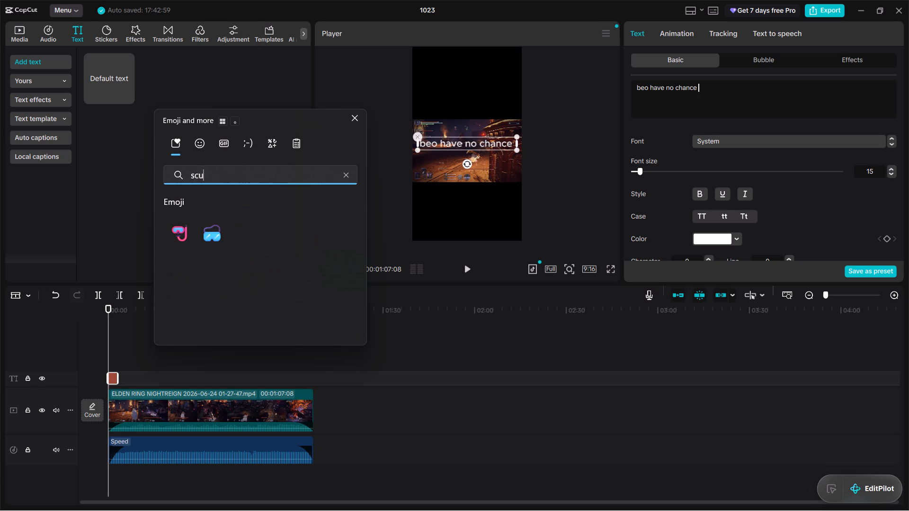
pyautogui.press('BackSpace')
pyautogui.press('BackSpace')
pyautogui.press('BackSpace')
pyautogui.press('BackSpace')
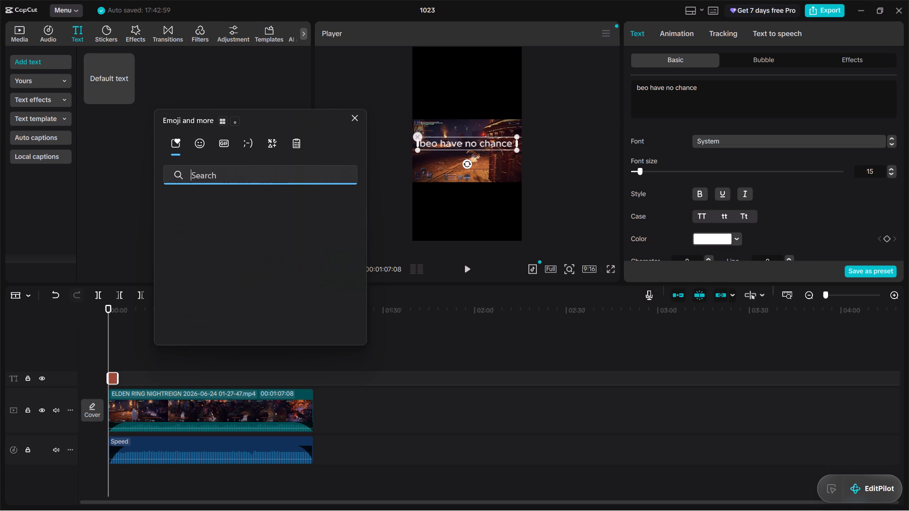
pyautogui.write('sku')
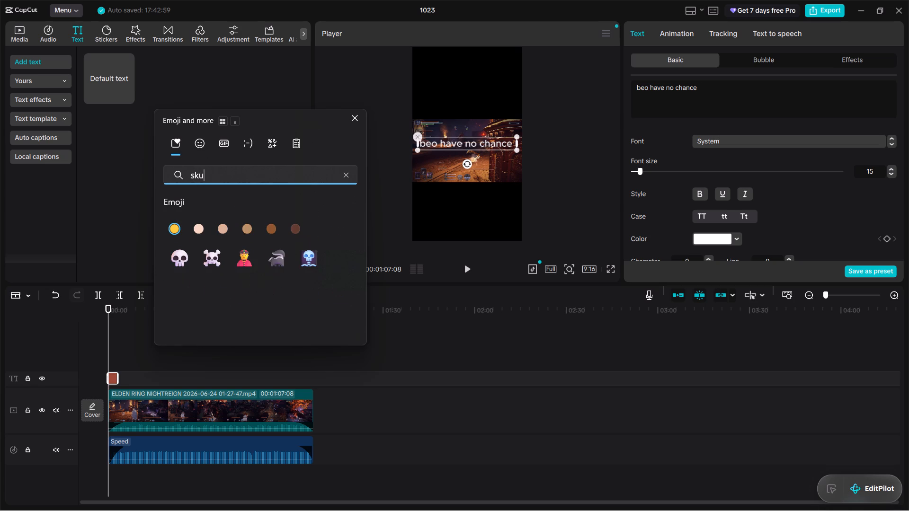
pyautogui.click(179, 263)
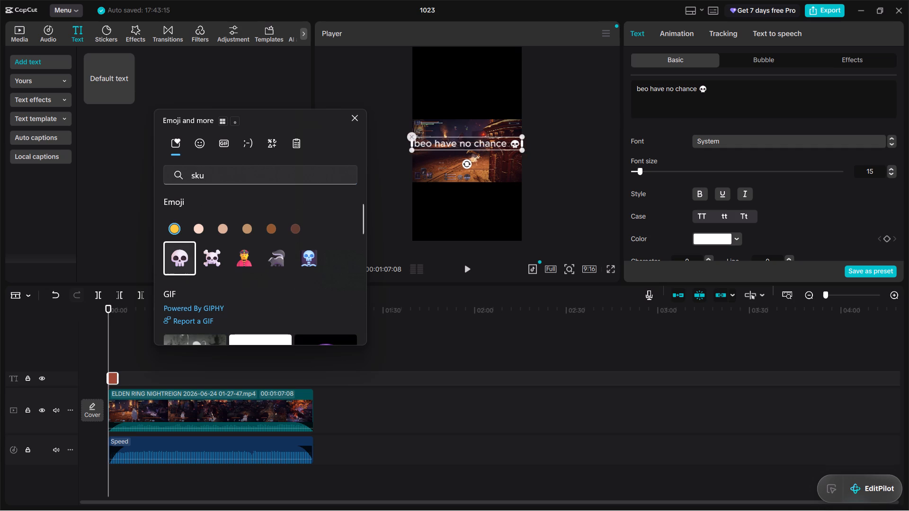
pyautogui.click(355, 115)
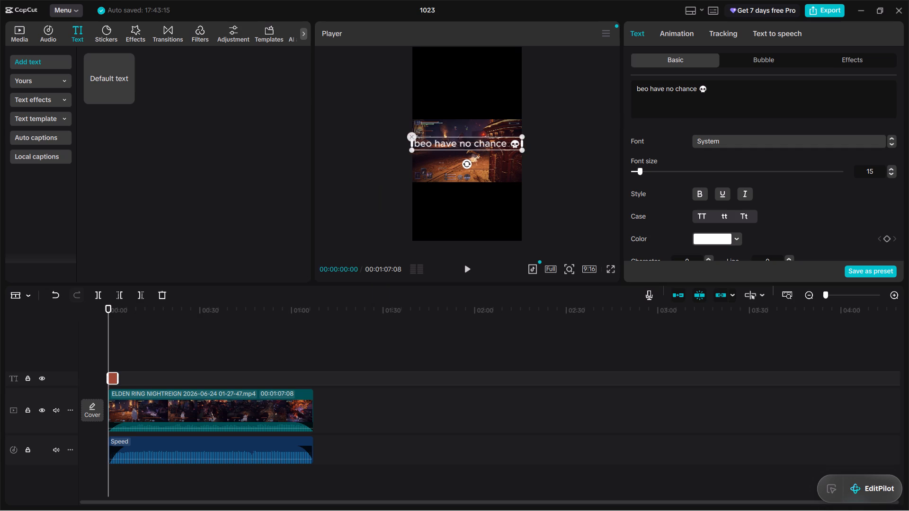
# Shrink the text overlay and place it horizontally centred in the black area just above the gameplay picture.
pyautogui.moveTo(462, 139); pyautogui.dragTo(462, 129)
pyautogui.moveTo(468, 146); pyautogui.dragTo(468, 139)
pyautogui.moveTo(467, 147); pyautogui.dragTo(466, 113)
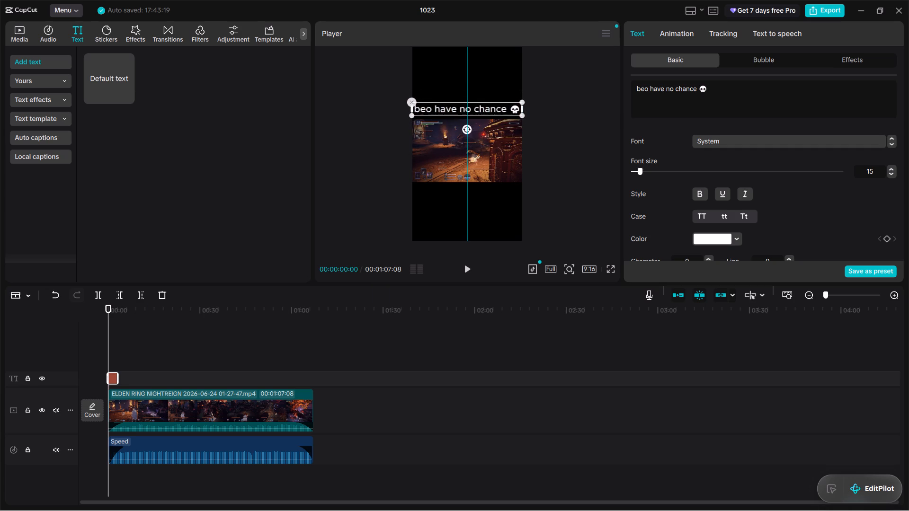
pyautogui.moveTo(466, 113); pyautogui.dragTo(466, 113)
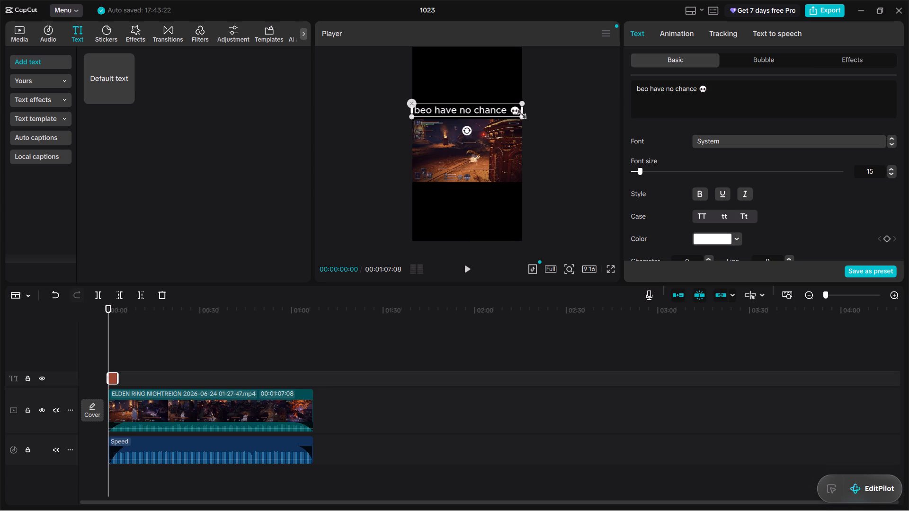
pyautogui.moveTo(519, 115); pyautogui.dragTo(501, 111)
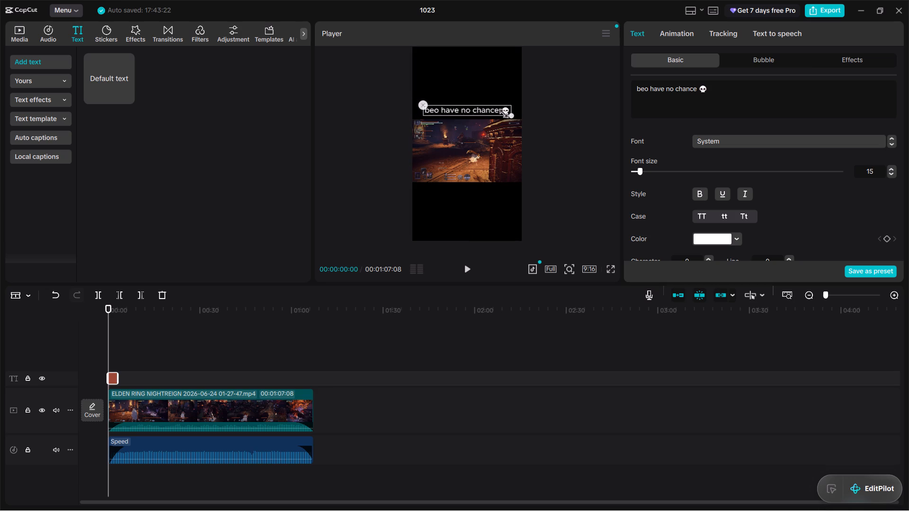
pyautogui.moveTo(501, 111); pyautogui.dragTo(486, 111)
pyautogui.moveTo(468, 111); pyautogui.dragTo(469, 117)
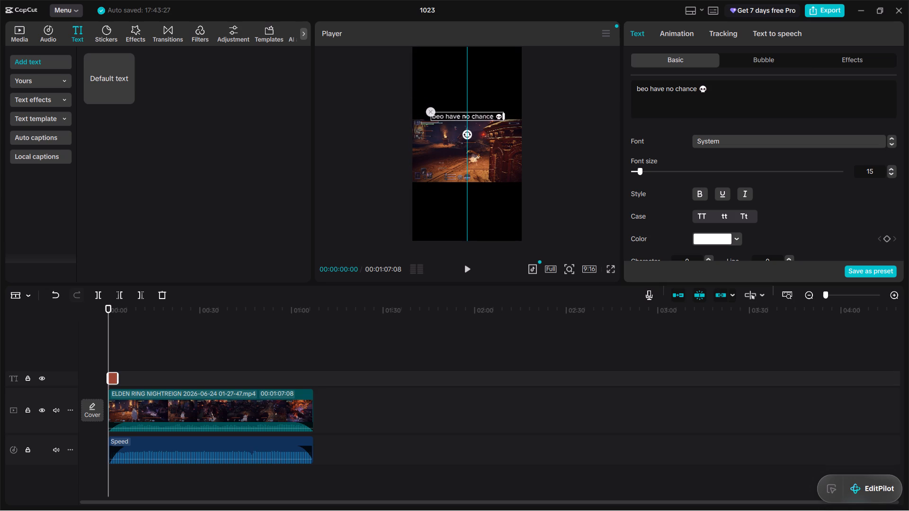
pyautogui.moveTo(469, 117); pyautogui.dragTo(468, 95)
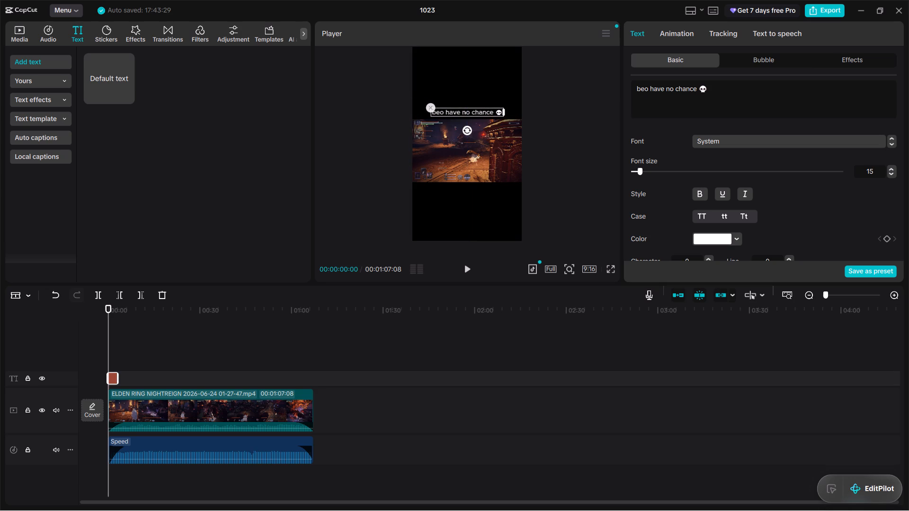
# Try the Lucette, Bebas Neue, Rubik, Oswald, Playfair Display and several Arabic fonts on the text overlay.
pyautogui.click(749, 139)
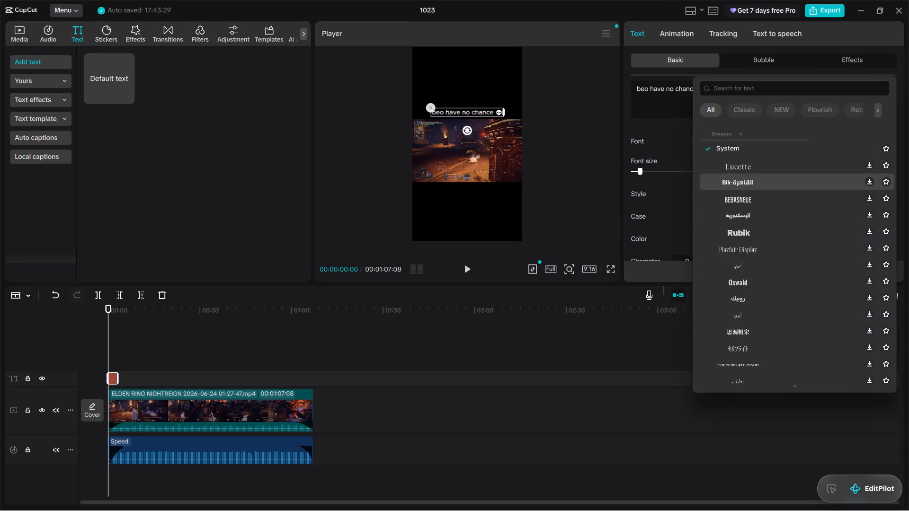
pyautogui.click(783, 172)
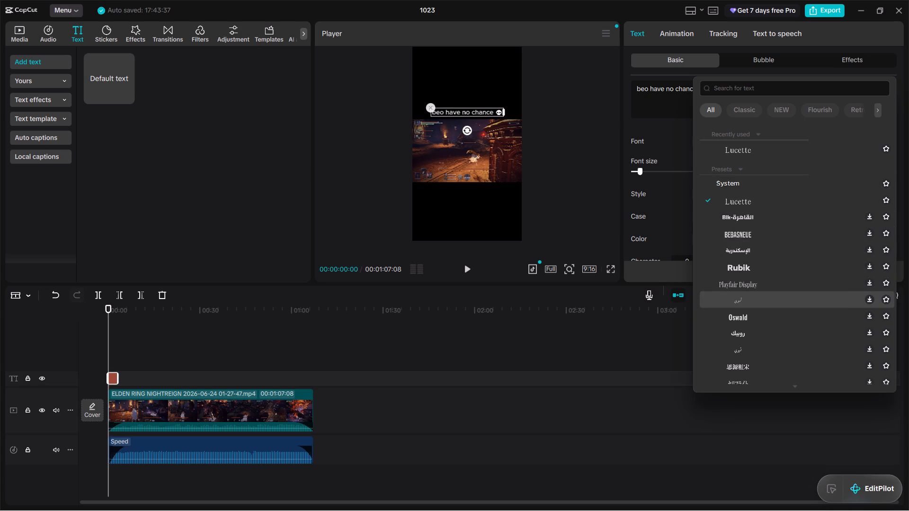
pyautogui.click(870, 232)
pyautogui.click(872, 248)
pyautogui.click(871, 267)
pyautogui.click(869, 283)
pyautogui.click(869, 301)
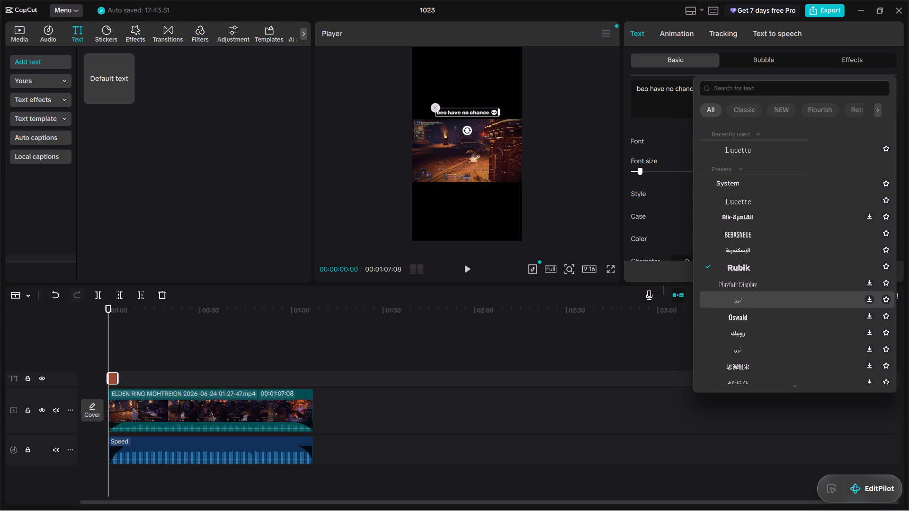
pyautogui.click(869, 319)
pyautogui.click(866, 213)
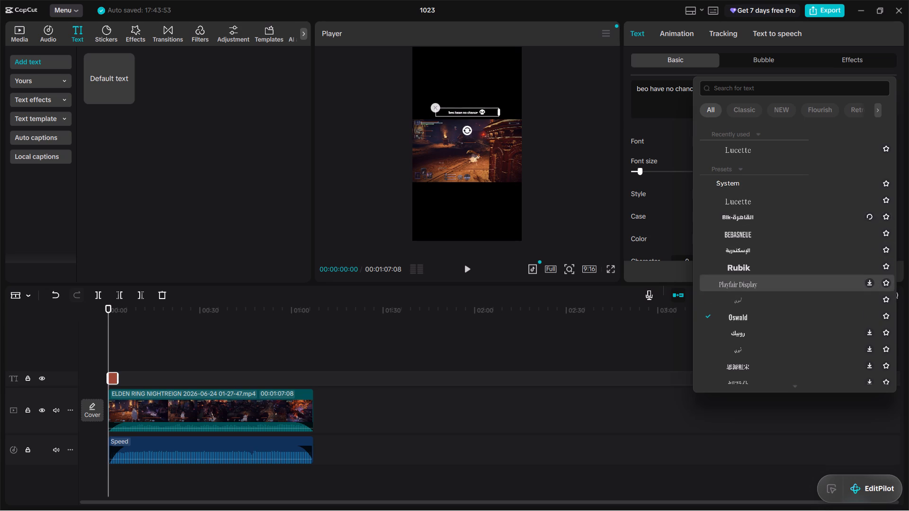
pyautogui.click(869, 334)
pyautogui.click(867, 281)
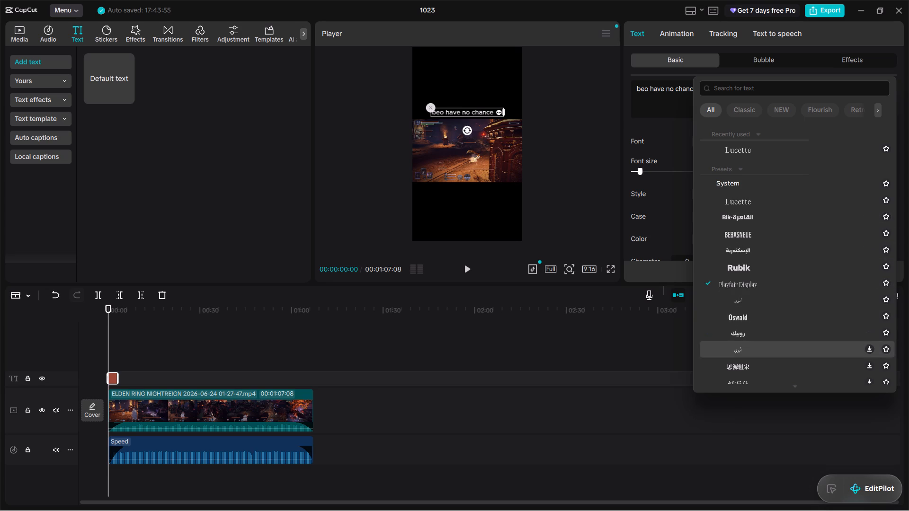
# Set the text overlay's font to Oswald-Bold.
pyautogui.click(824, 313)
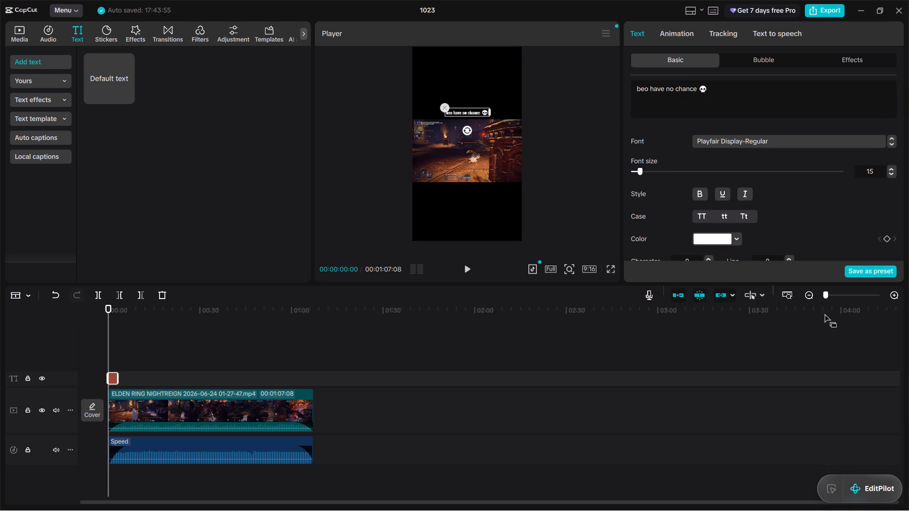
# Check how the text overlay looks above the gameplay picture in the full-screen preview.
pyautogui.click(567, 264)
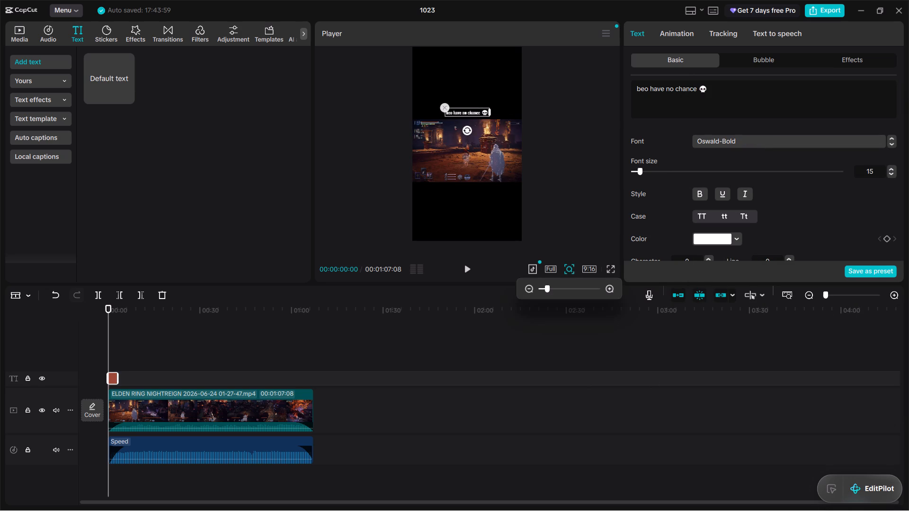
pyautogui.click(569, 263)
pyautogui.click(612, 269)
pyautogui.click(612, 269)
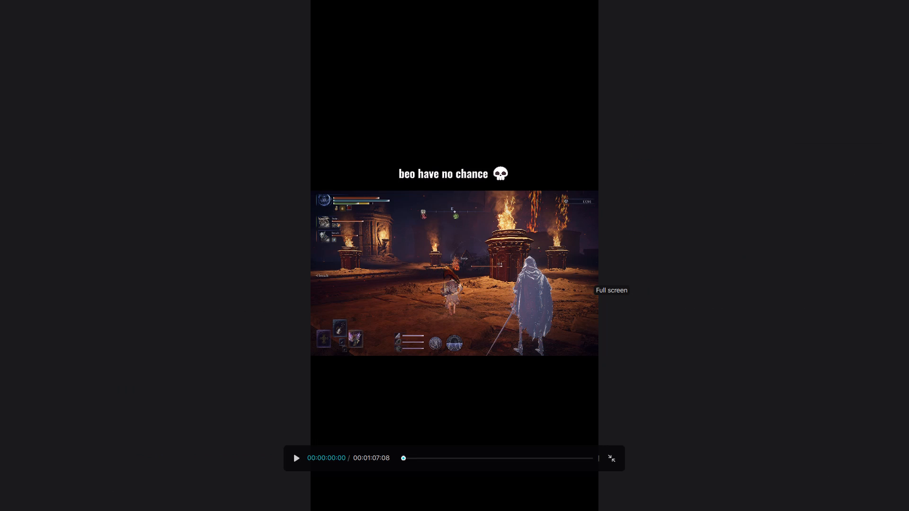
pyautogui.press('Escape')
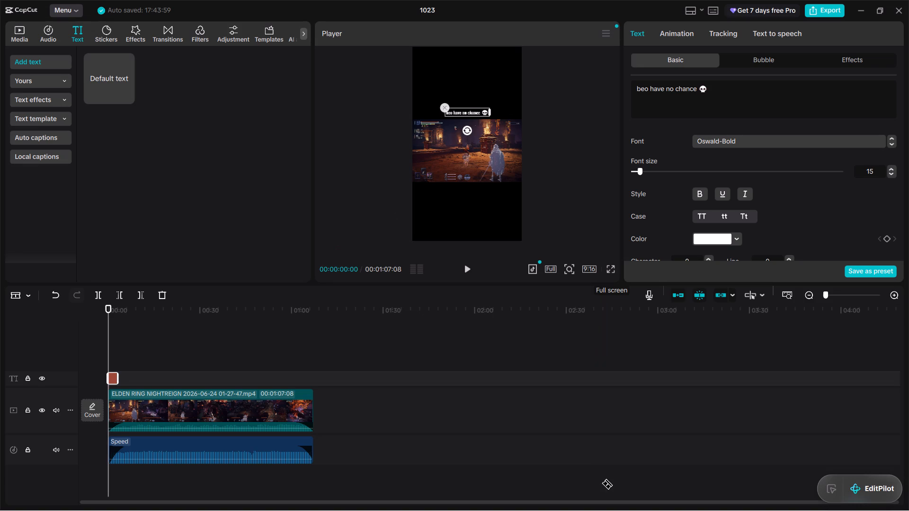
# Check the final frame of the video and return the playhead to the start.
pyautogui.click(470, 266)
pyautogui.click(509, 444)
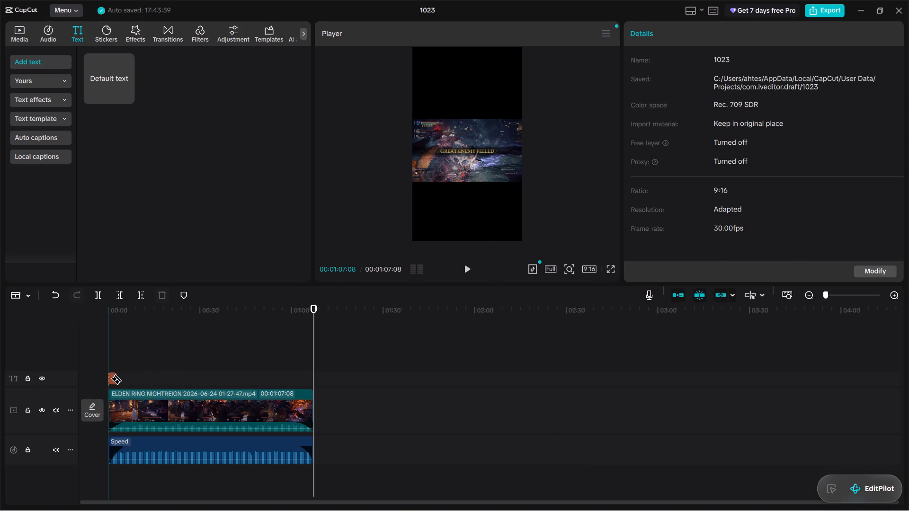
pyautogui.click(109, 346)
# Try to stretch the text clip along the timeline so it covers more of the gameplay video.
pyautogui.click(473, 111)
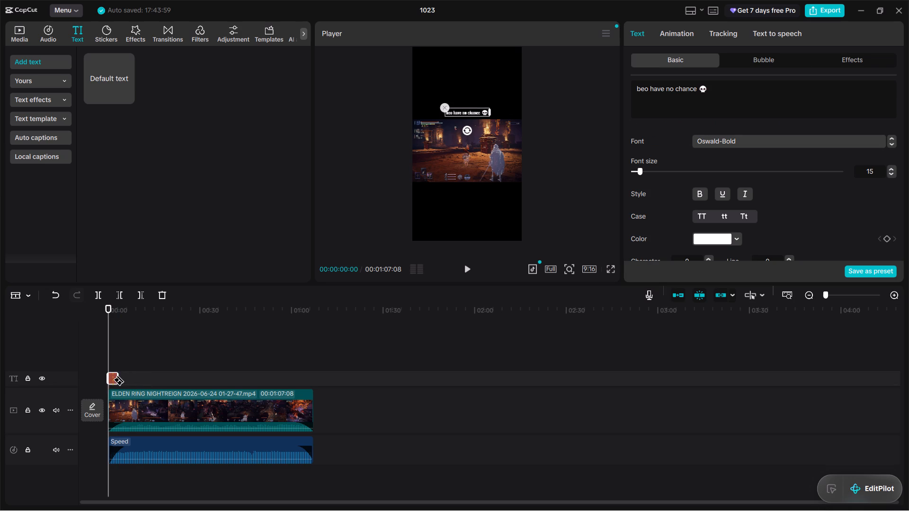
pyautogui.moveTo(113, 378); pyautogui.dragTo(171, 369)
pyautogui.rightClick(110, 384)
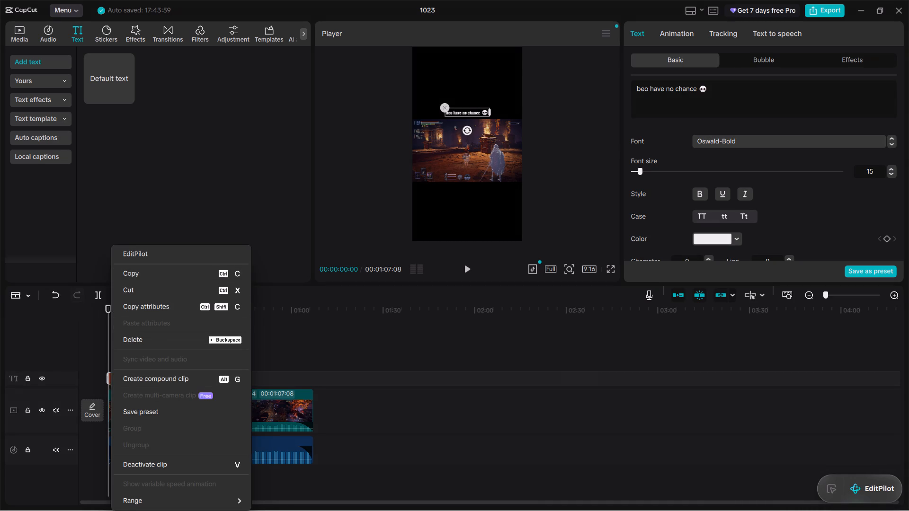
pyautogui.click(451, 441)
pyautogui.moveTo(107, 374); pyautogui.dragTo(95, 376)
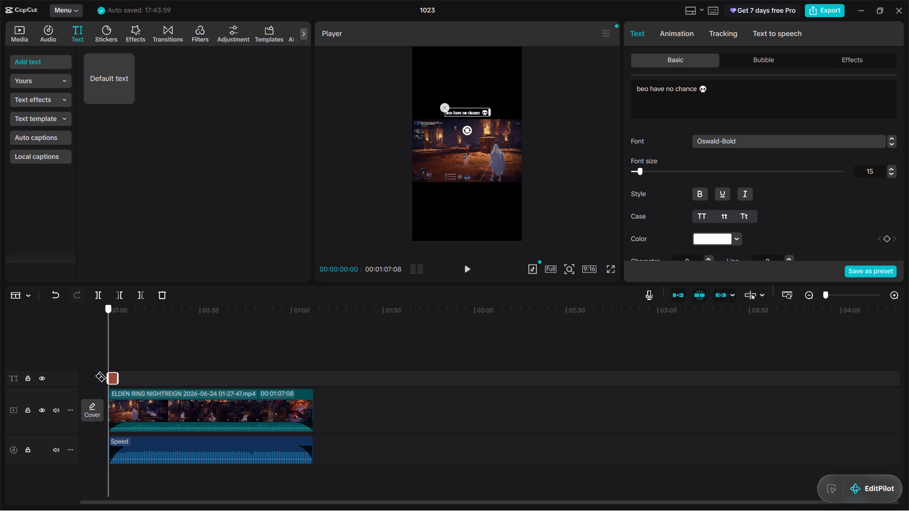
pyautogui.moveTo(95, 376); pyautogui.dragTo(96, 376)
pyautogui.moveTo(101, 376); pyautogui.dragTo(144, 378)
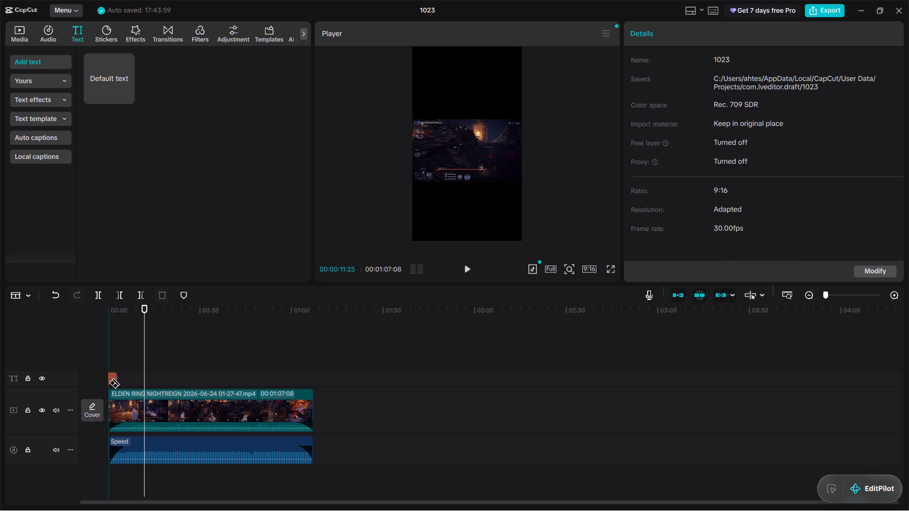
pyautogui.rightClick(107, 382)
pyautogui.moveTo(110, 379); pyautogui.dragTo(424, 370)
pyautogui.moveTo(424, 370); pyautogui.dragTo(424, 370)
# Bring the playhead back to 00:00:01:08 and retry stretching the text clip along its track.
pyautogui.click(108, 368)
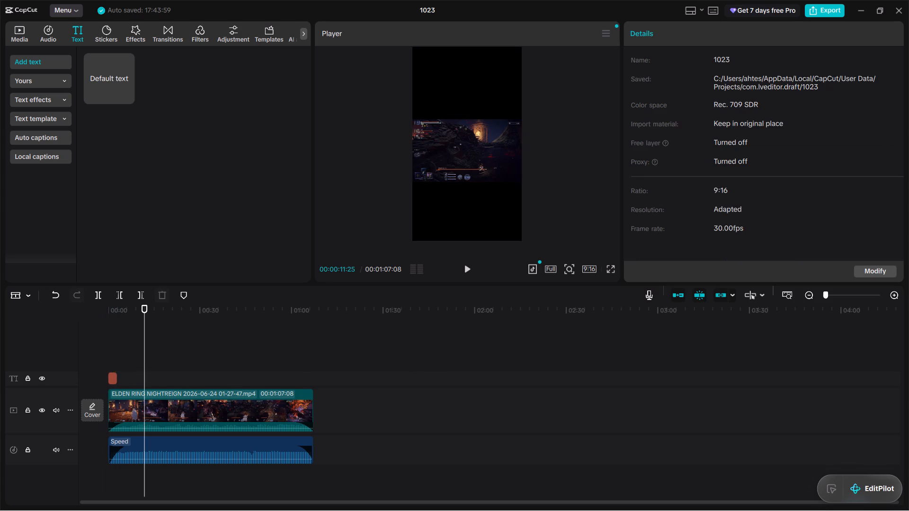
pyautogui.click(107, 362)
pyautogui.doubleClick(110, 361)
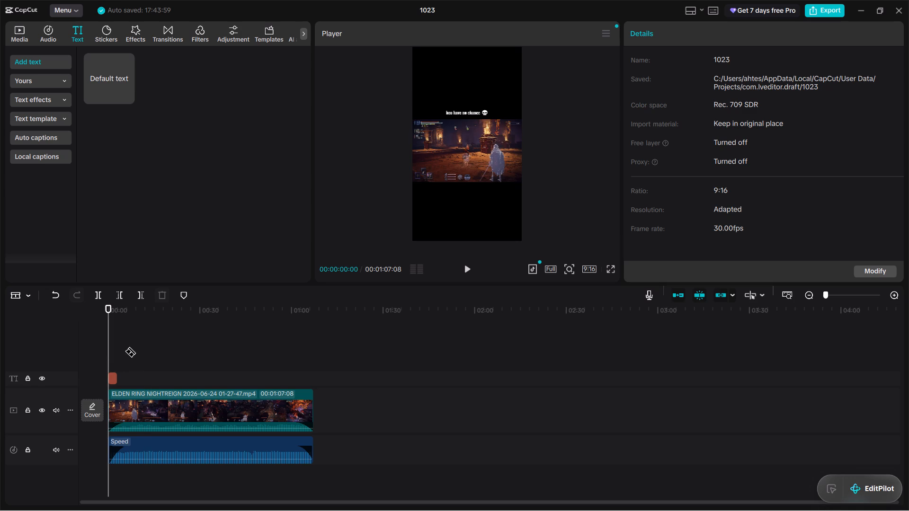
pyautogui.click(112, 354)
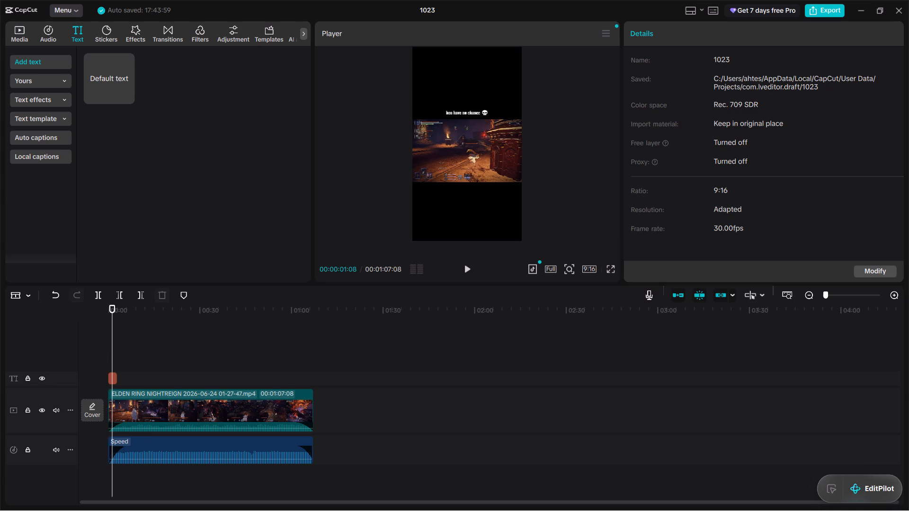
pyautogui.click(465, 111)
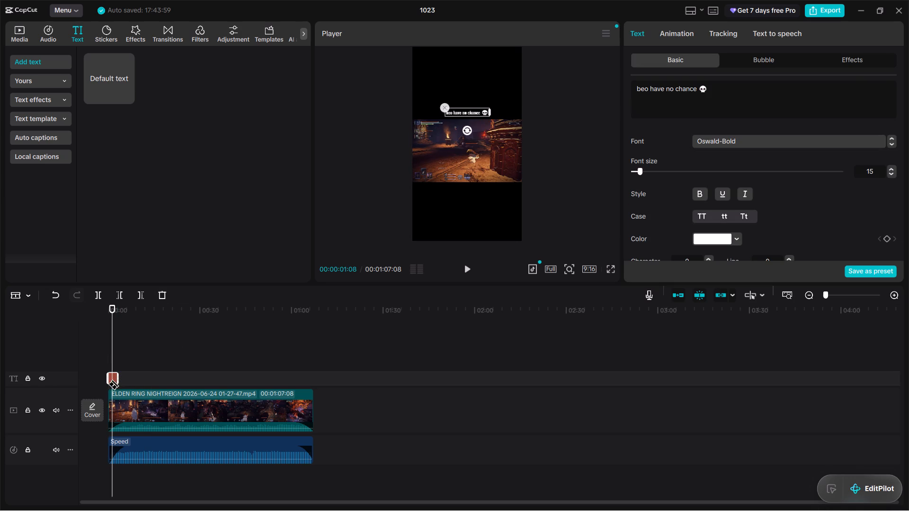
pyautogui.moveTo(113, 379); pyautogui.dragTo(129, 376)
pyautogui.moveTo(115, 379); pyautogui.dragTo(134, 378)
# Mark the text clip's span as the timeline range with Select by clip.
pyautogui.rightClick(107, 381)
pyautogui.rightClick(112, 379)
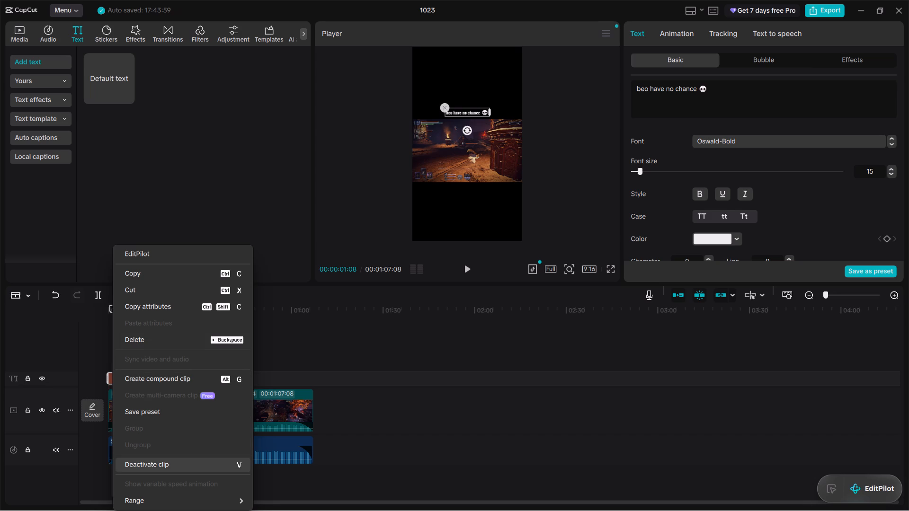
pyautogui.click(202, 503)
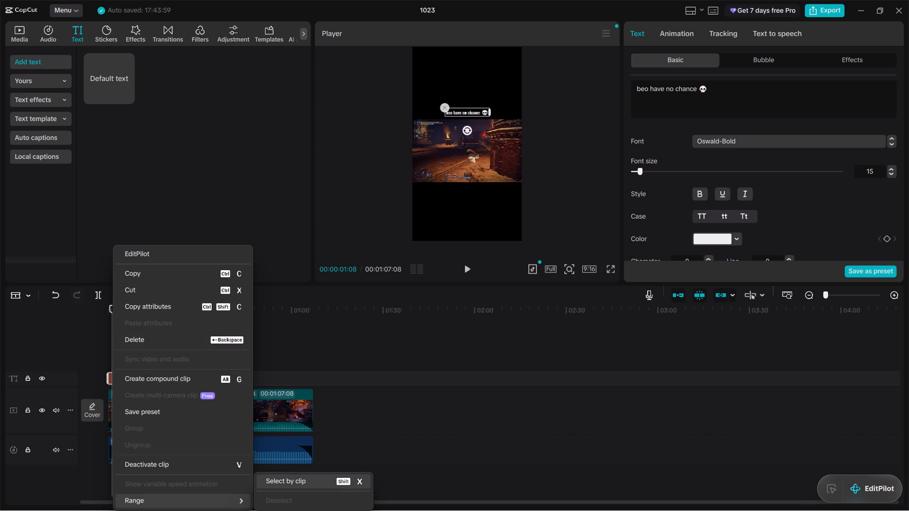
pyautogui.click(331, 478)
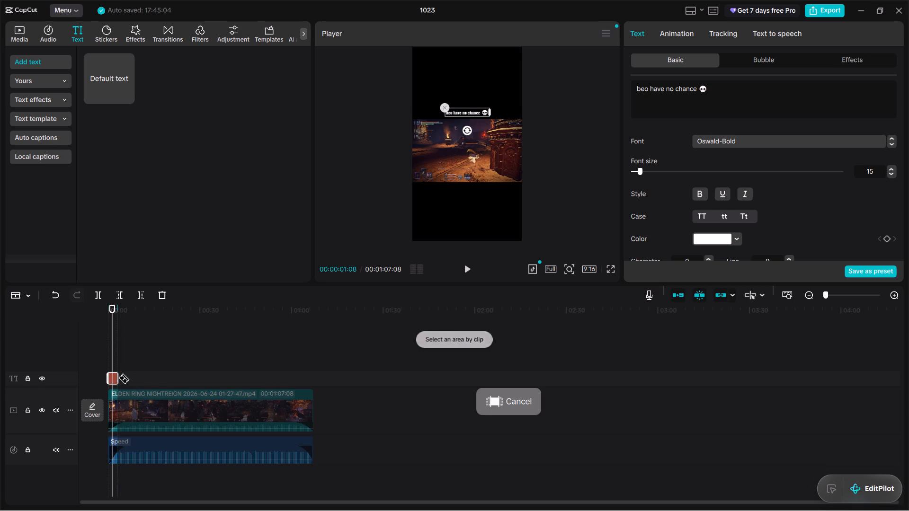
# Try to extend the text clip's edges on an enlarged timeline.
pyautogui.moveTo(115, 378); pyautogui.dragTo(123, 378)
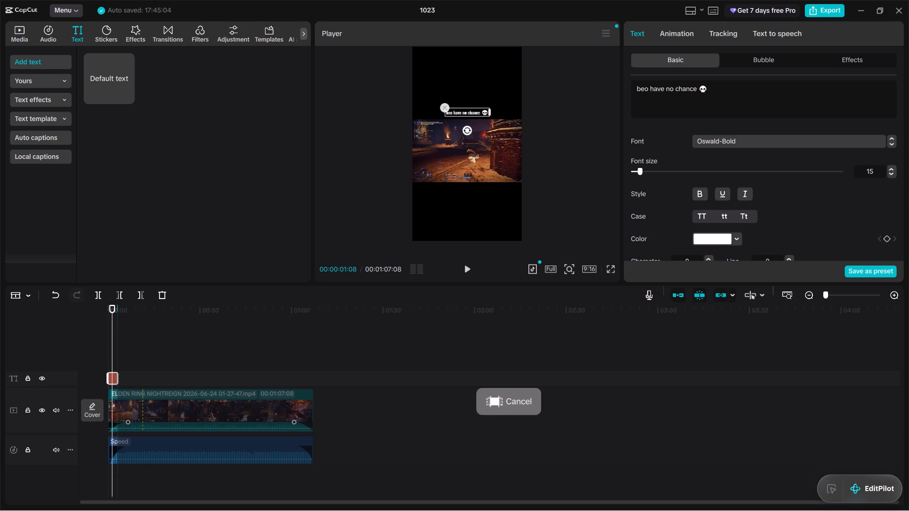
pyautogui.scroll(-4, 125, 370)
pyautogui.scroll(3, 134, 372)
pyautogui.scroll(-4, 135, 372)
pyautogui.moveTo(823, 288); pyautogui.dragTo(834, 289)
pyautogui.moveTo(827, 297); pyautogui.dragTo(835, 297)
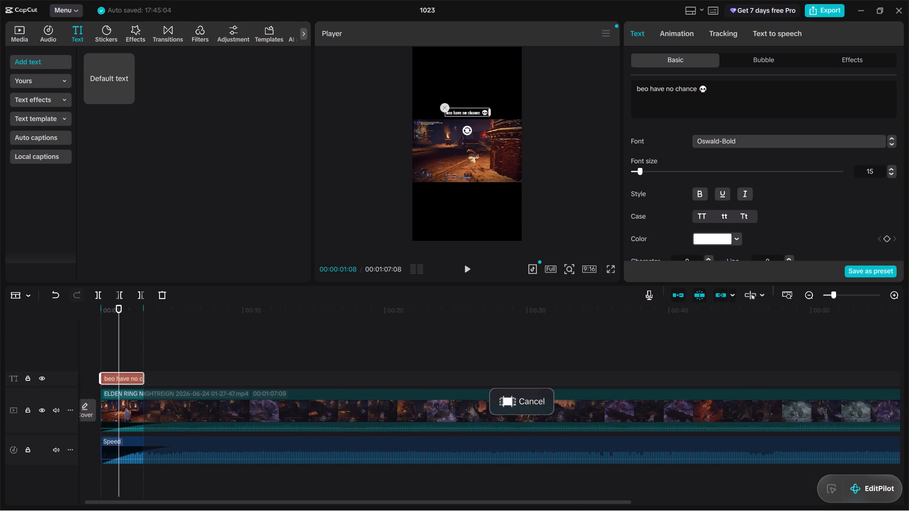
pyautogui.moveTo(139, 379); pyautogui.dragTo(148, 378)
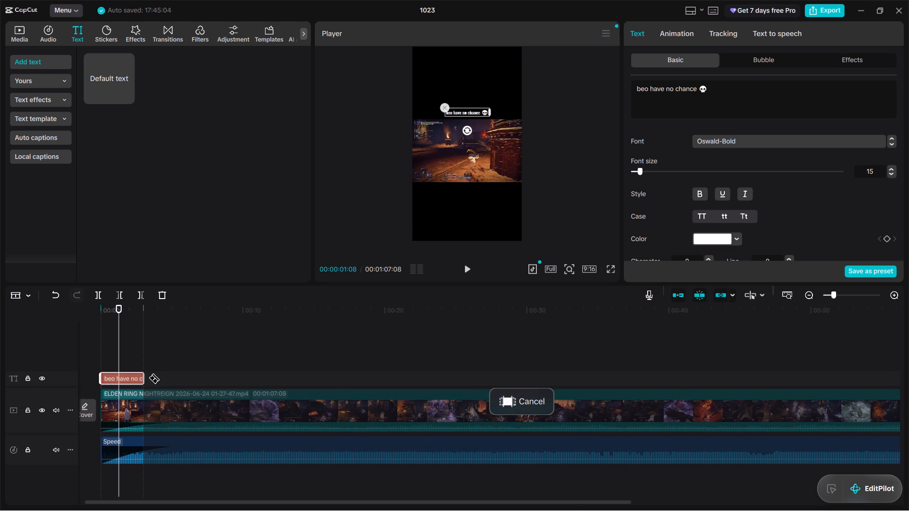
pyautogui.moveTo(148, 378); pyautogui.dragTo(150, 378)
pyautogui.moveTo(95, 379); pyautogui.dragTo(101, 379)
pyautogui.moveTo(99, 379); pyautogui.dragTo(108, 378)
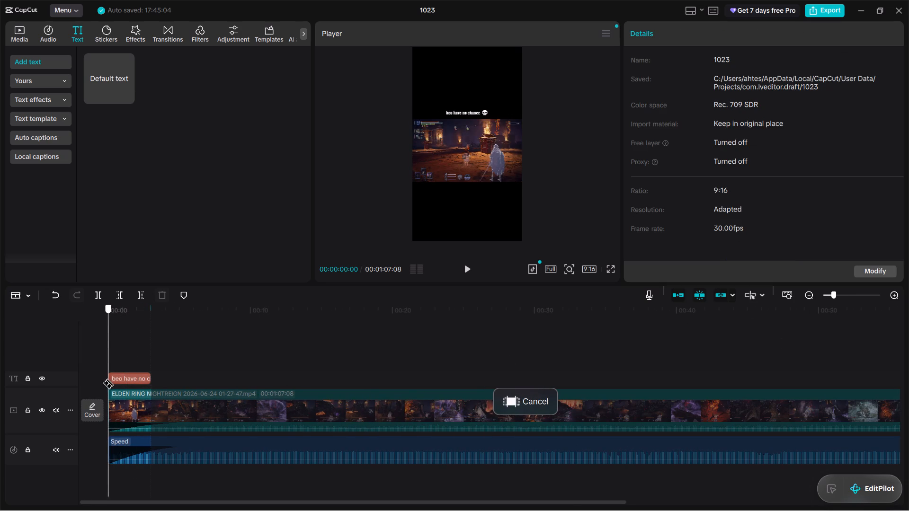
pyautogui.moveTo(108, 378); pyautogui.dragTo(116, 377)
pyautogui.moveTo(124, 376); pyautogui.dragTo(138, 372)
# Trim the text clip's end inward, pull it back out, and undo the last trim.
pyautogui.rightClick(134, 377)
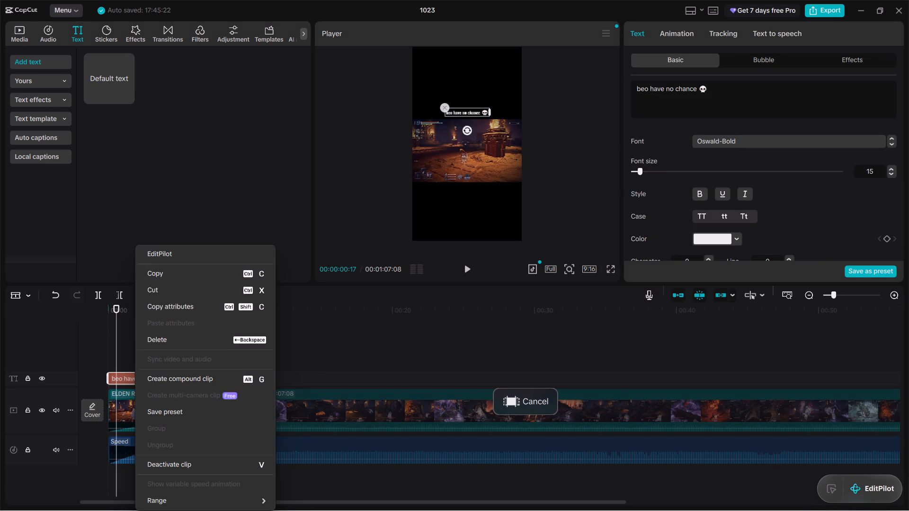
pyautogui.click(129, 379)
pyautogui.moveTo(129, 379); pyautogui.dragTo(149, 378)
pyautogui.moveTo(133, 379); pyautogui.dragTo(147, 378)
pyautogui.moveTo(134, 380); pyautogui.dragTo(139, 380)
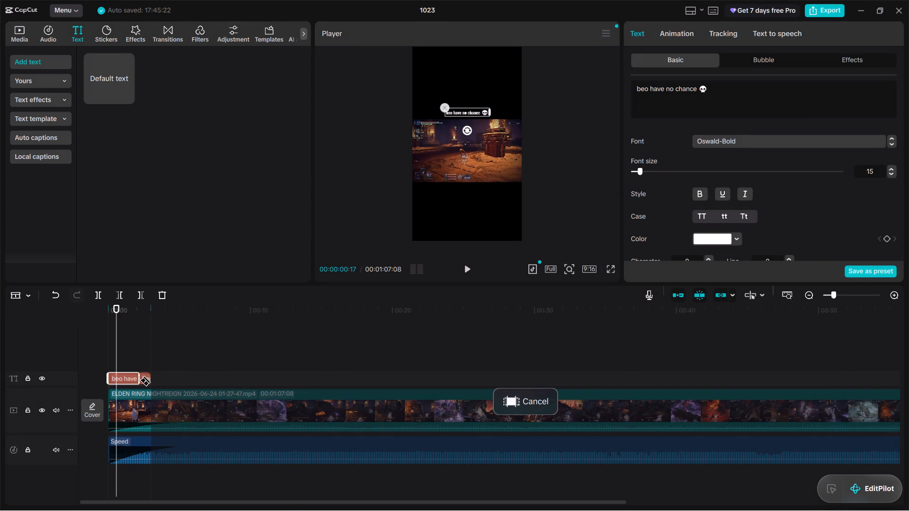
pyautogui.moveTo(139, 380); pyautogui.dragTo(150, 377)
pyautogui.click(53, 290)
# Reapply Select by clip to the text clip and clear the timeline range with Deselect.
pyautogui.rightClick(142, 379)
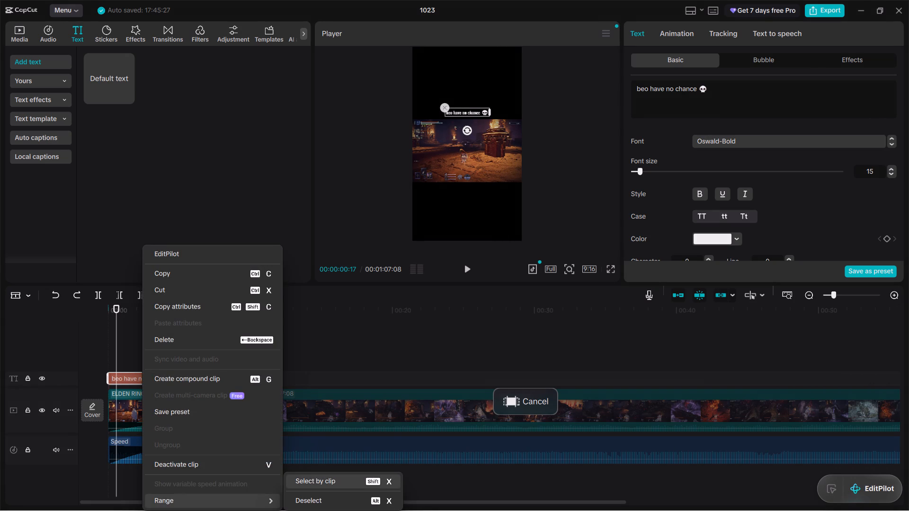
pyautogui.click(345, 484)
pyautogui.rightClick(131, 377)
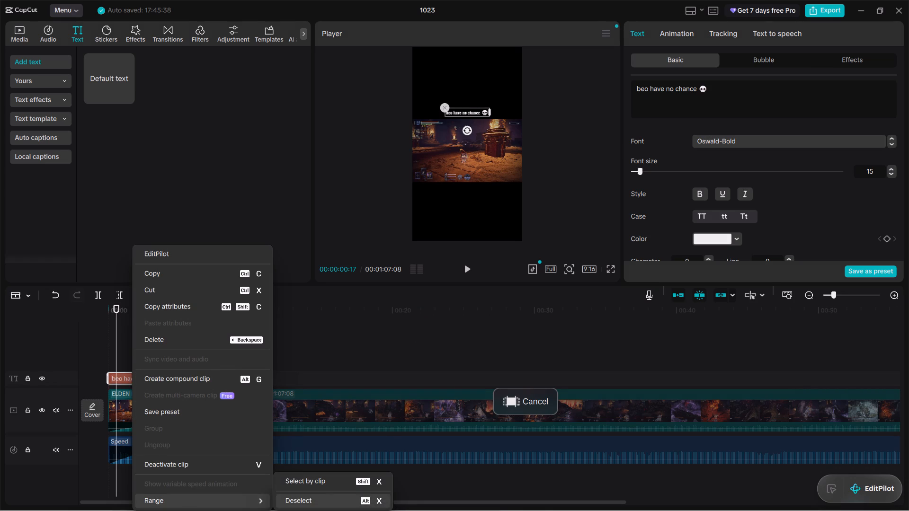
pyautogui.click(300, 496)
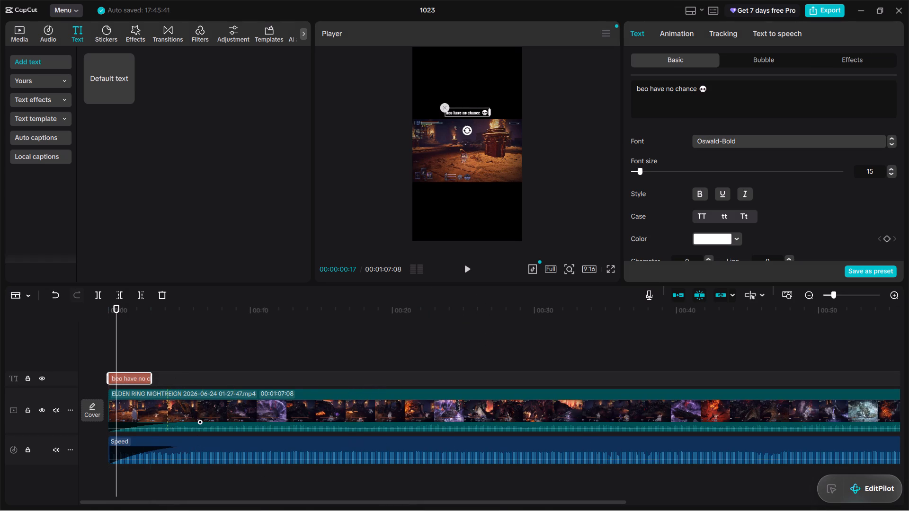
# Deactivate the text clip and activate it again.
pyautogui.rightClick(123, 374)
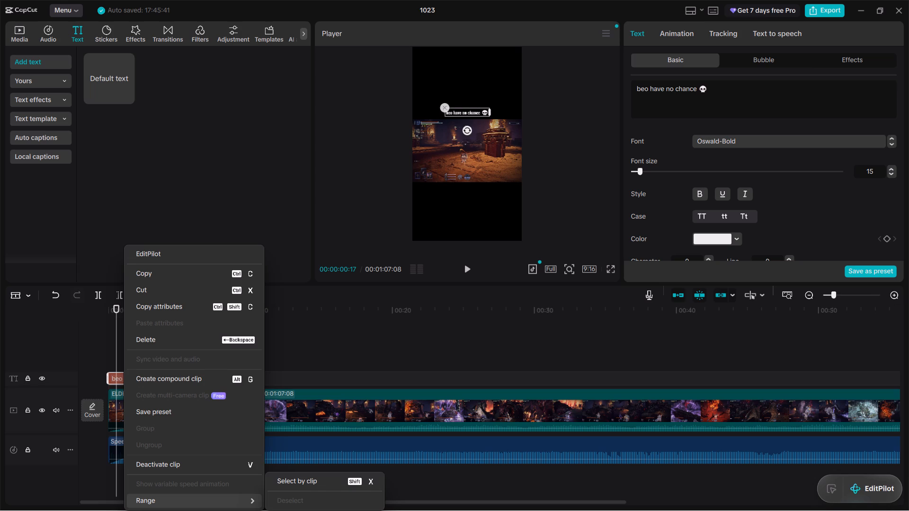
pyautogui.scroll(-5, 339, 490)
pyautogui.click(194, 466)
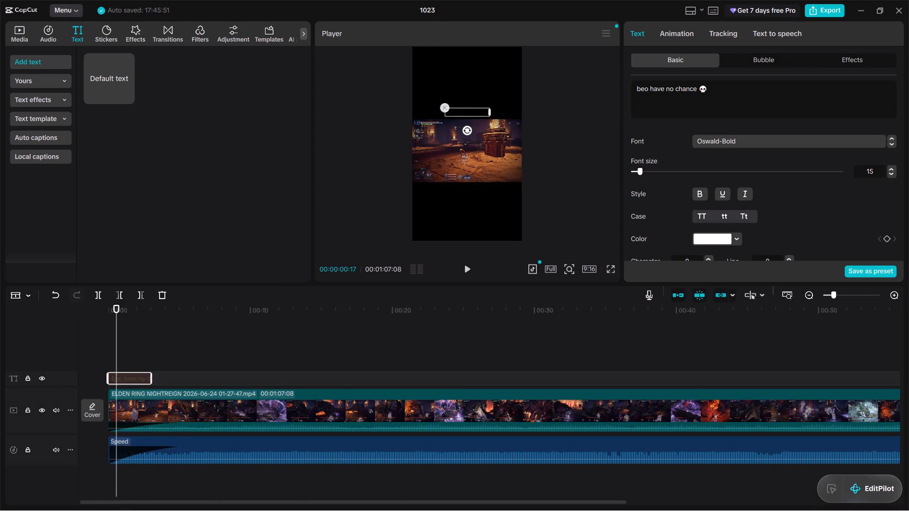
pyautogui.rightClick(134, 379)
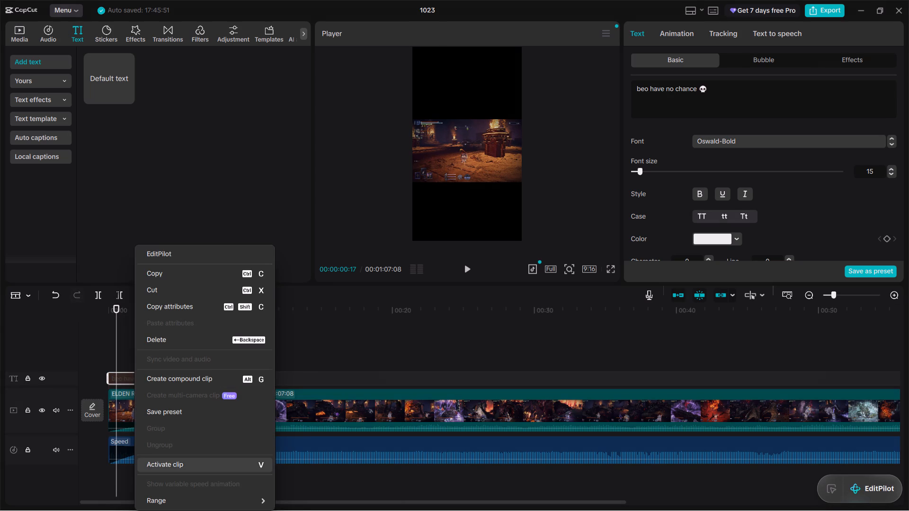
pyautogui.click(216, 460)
# Create a compound clip from the "beo have no chance" text clip.
pyautogui.rightClick(138, 379)
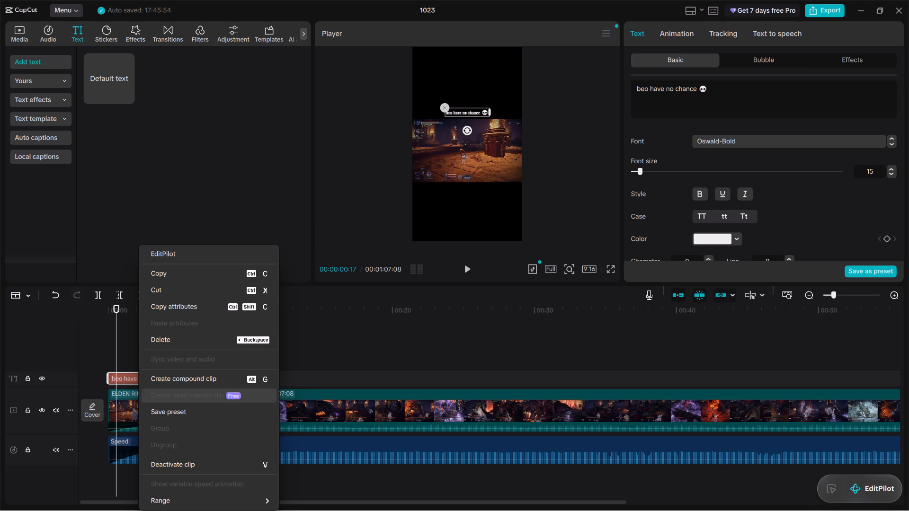
pyautogui.click(260, 374)
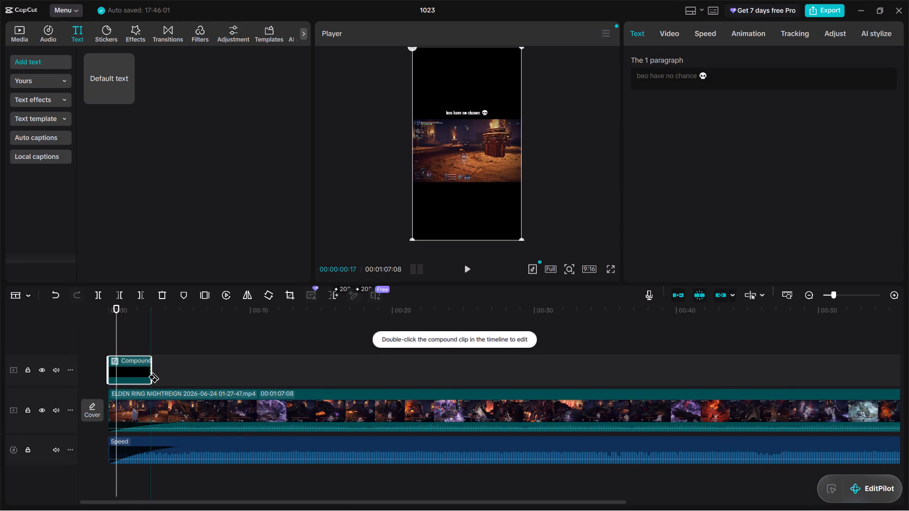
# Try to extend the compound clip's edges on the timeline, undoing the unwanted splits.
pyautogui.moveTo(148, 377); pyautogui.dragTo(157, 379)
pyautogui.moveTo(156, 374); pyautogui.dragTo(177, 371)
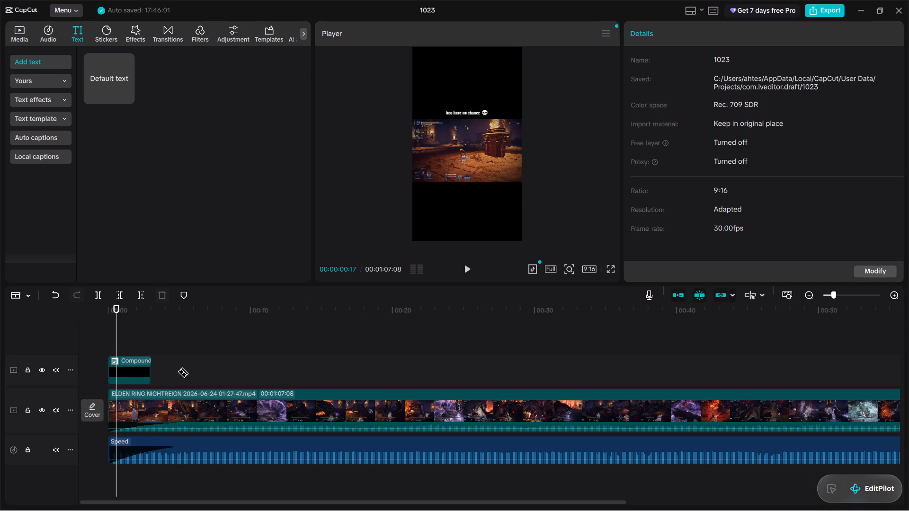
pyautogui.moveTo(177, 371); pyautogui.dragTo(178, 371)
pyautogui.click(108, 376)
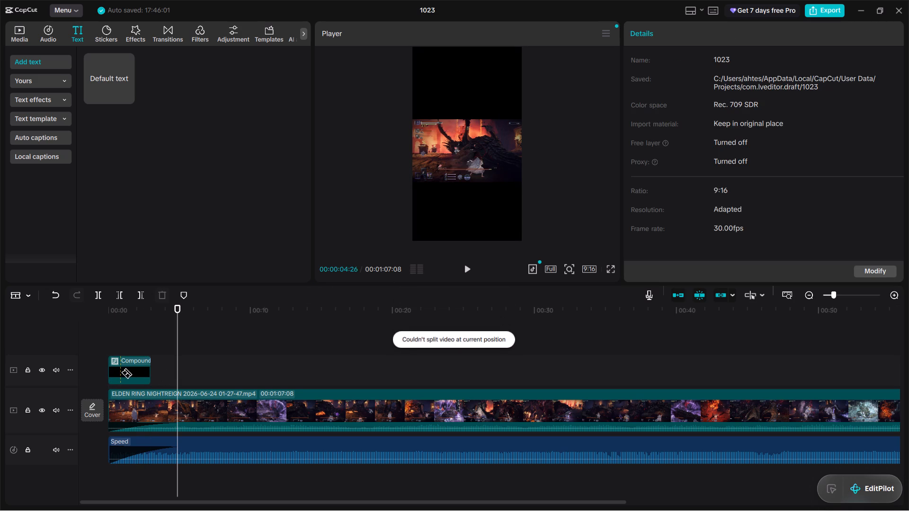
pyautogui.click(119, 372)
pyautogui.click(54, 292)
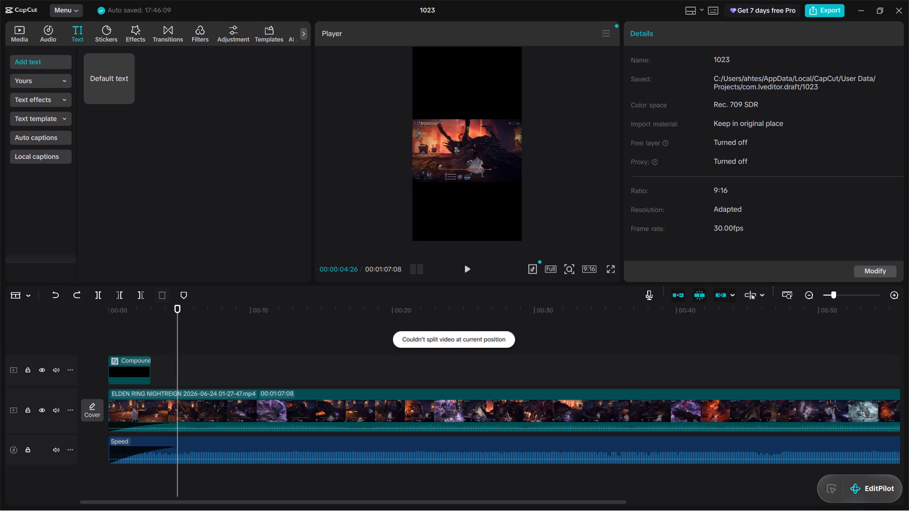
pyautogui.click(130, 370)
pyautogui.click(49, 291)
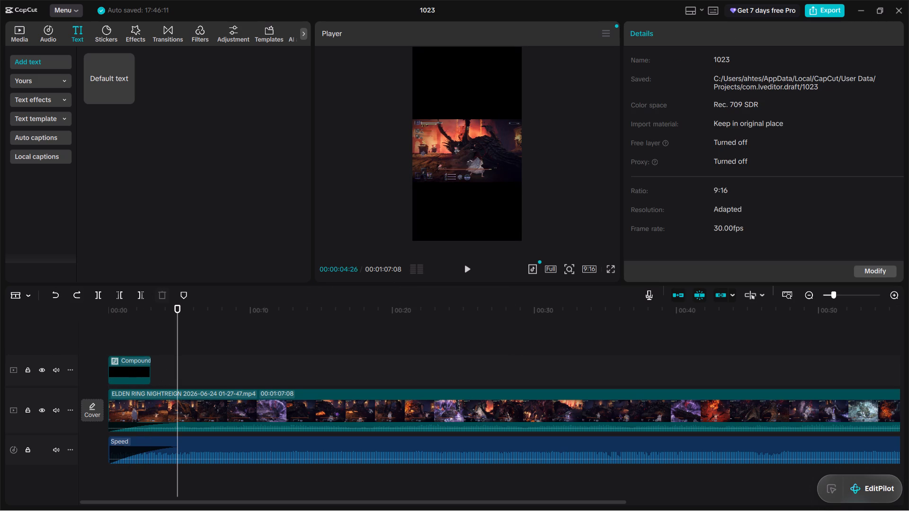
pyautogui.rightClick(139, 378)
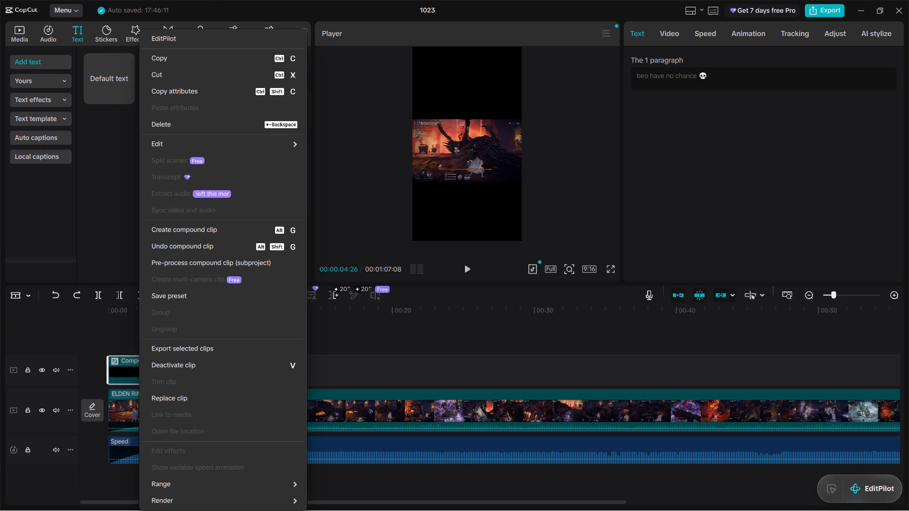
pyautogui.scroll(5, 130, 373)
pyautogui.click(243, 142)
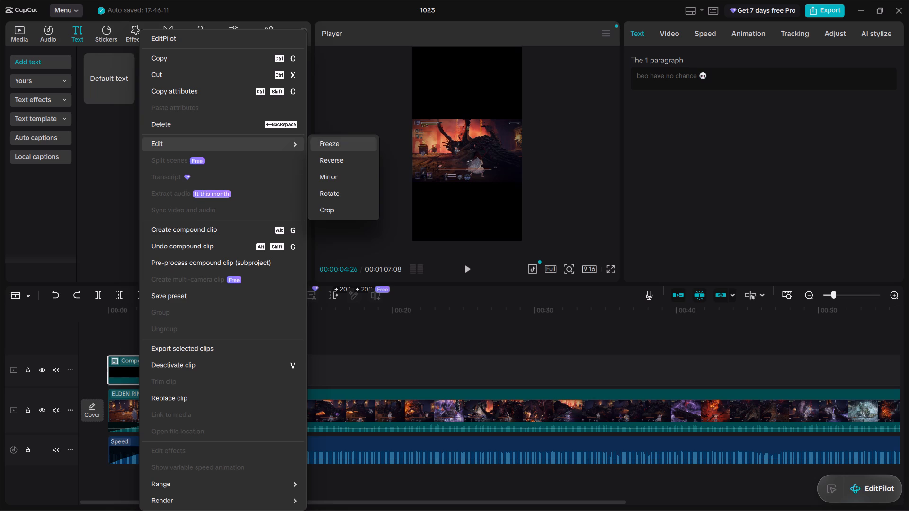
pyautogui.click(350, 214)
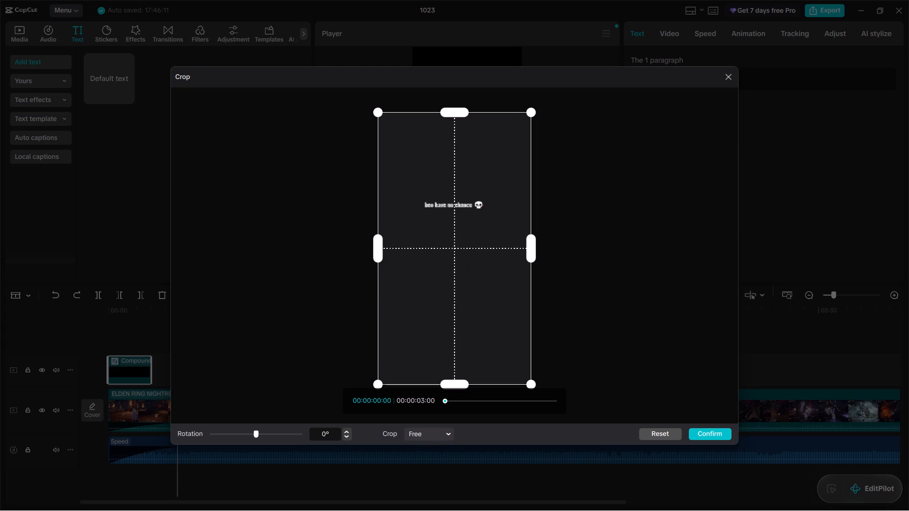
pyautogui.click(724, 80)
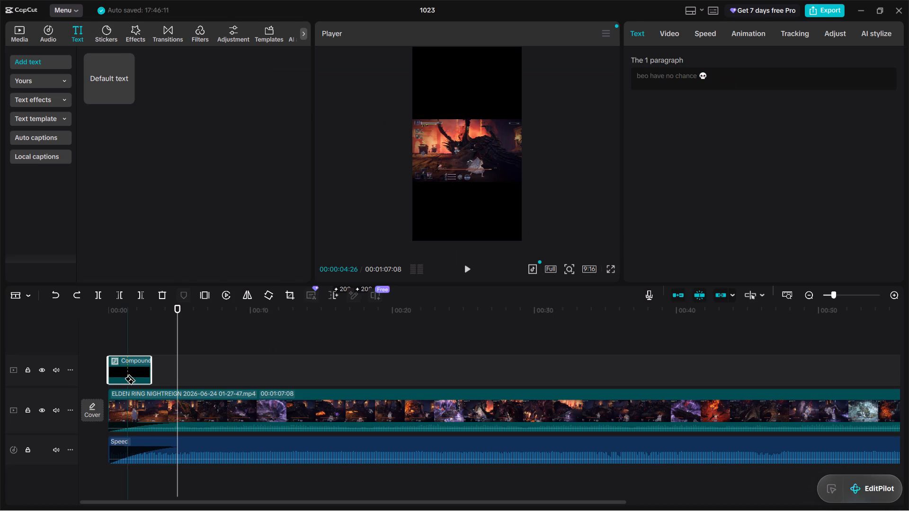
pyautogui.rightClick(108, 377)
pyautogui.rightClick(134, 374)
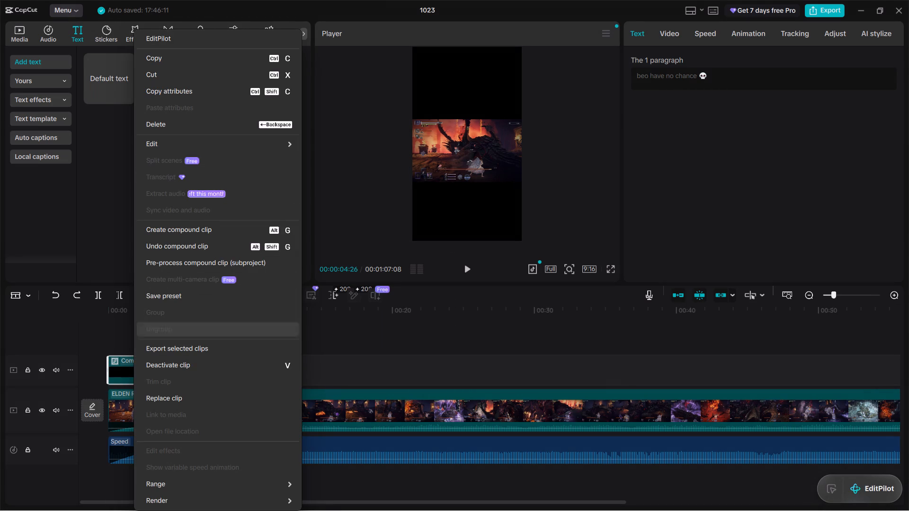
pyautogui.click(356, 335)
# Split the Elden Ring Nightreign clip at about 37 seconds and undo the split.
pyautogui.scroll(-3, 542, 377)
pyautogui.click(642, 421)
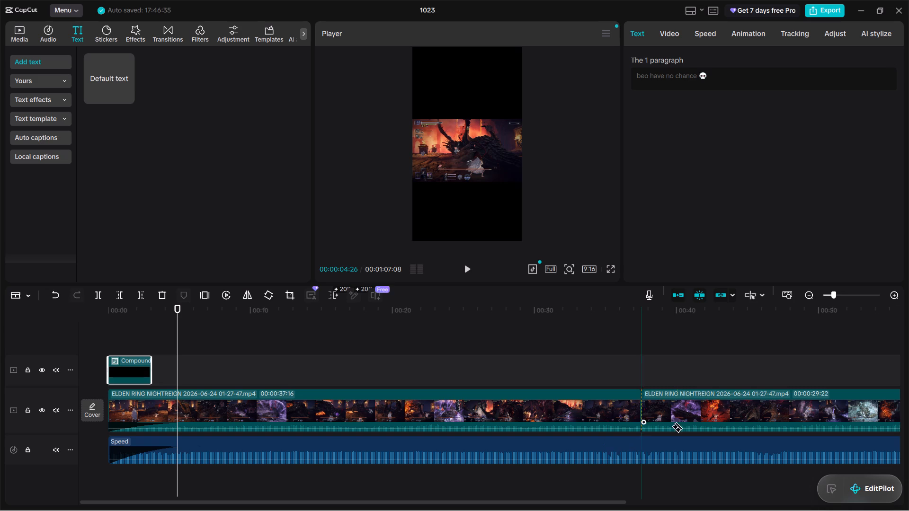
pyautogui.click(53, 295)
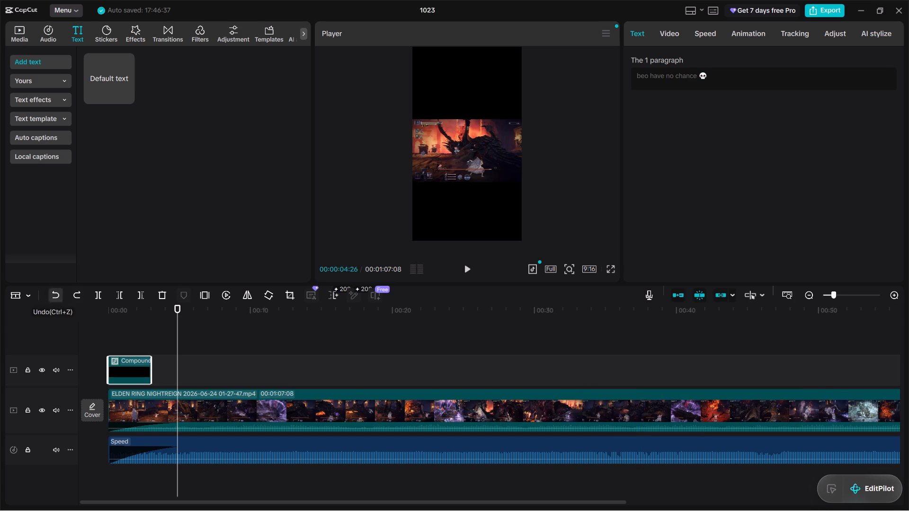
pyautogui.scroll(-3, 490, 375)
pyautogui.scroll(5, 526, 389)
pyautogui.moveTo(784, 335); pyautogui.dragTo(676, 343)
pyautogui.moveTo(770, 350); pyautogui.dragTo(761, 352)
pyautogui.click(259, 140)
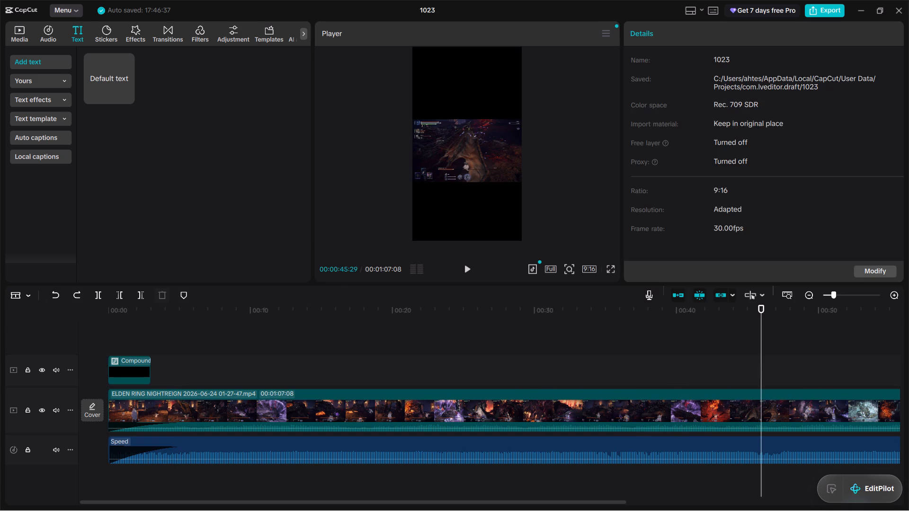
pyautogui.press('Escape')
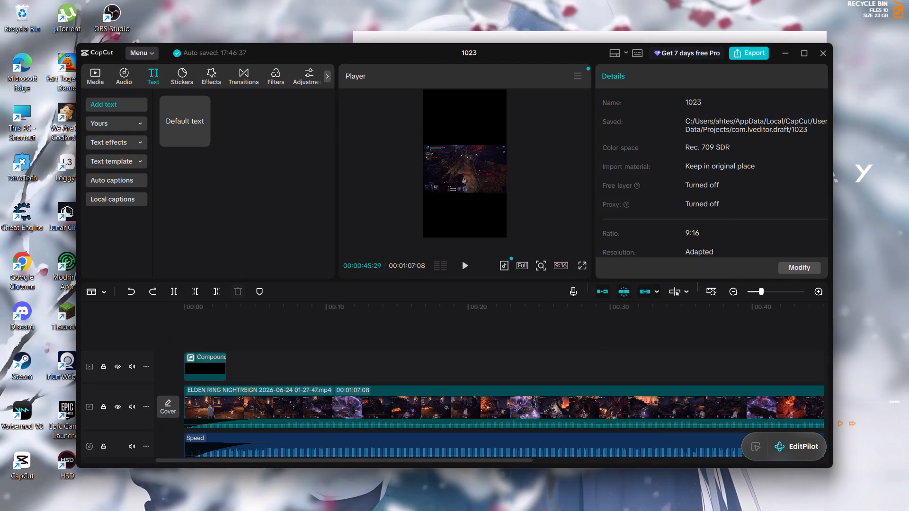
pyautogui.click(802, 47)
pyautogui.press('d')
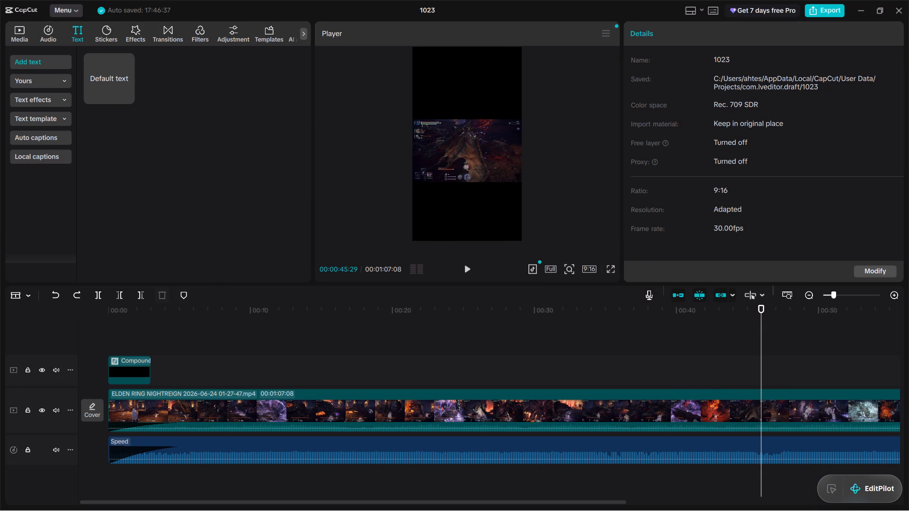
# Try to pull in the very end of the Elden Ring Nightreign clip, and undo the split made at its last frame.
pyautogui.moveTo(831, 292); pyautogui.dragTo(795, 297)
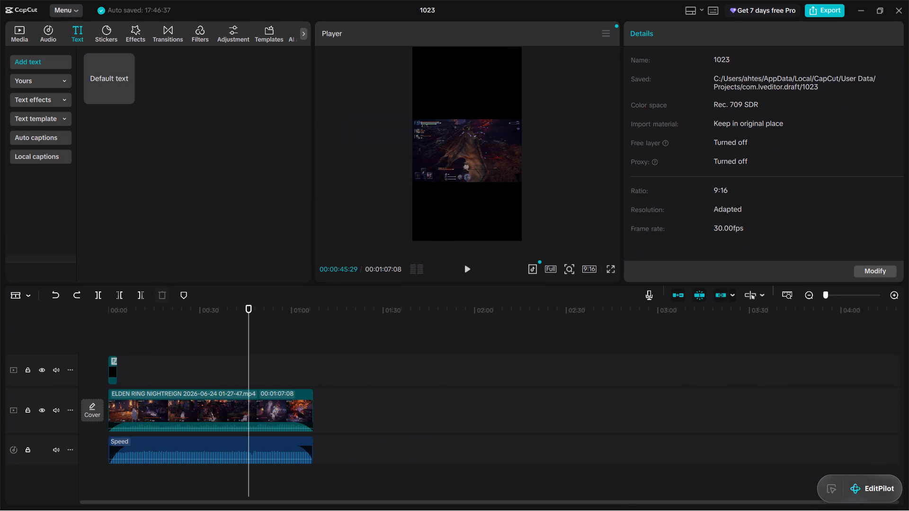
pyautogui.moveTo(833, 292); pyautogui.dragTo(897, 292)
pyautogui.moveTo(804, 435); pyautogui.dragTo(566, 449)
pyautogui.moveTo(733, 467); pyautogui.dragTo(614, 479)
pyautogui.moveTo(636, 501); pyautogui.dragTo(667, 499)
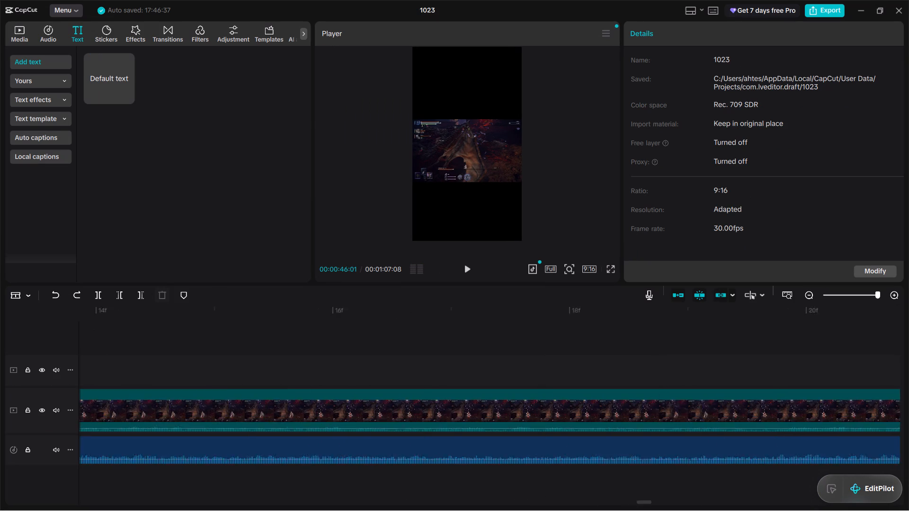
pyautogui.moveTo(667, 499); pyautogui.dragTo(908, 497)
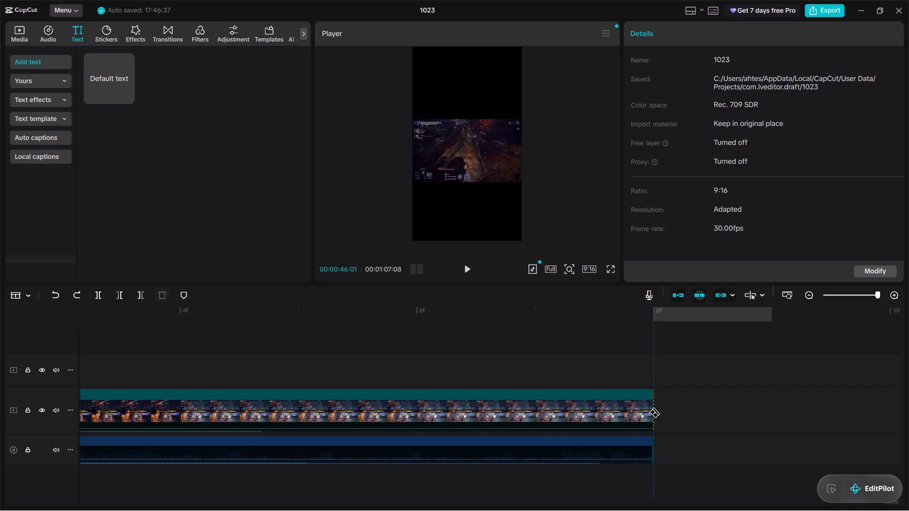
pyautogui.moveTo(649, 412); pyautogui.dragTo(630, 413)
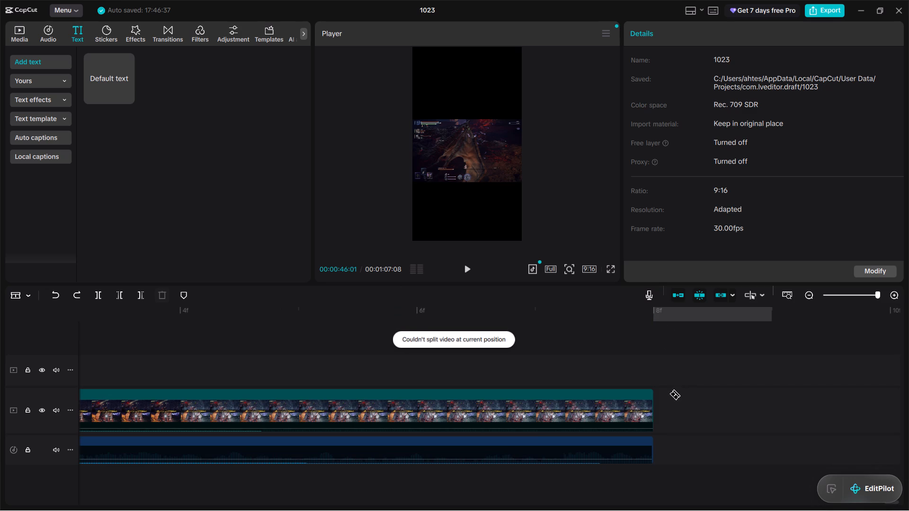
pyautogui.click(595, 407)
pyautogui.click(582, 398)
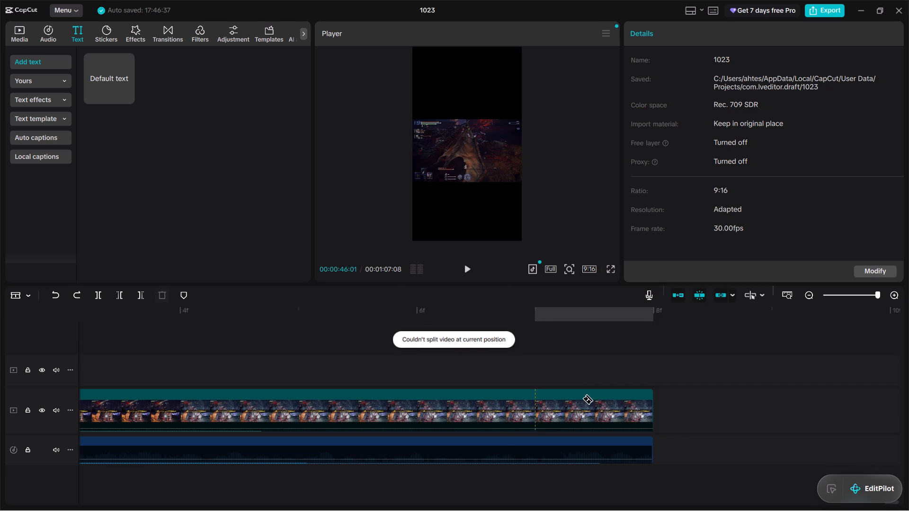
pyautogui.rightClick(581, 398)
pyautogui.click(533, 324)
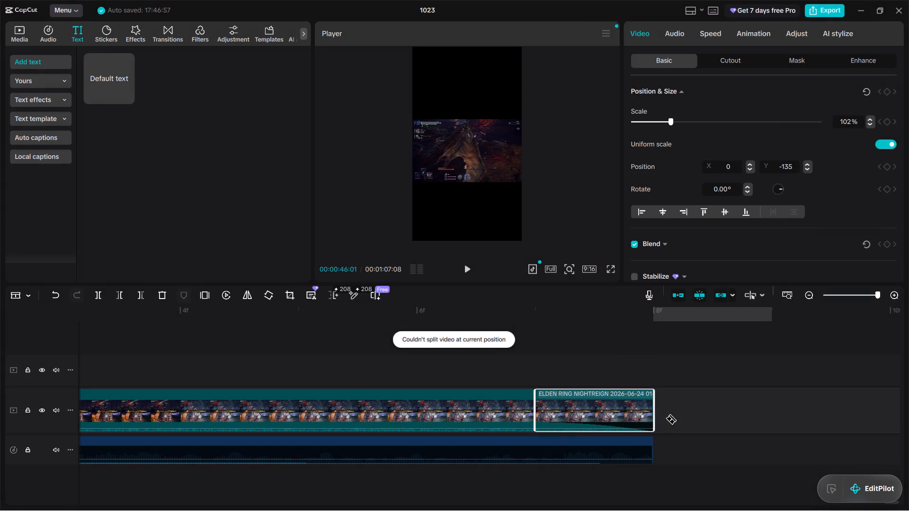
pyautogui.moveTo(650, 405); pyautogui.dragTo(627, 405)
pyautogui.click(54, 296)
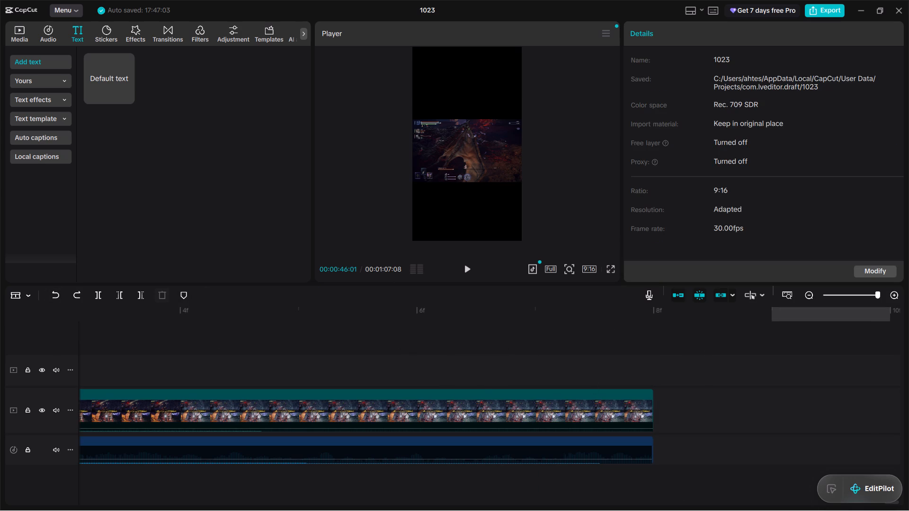
# Turn off the main track magnet, auto snapping and linkage for the timeline, and dismiss the linkage tip.
pyautogui.click(676, 290)
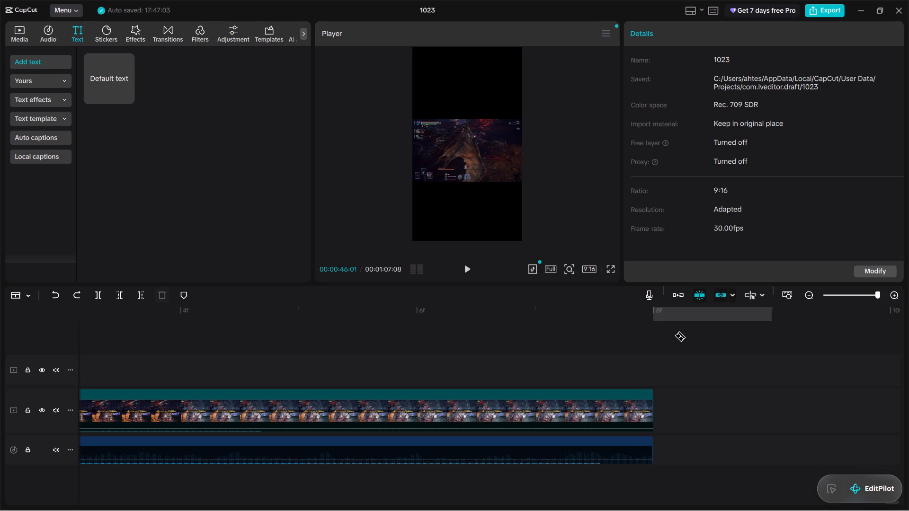
pyautogui.click(696, 294)
pyautogui.click(722, 294)
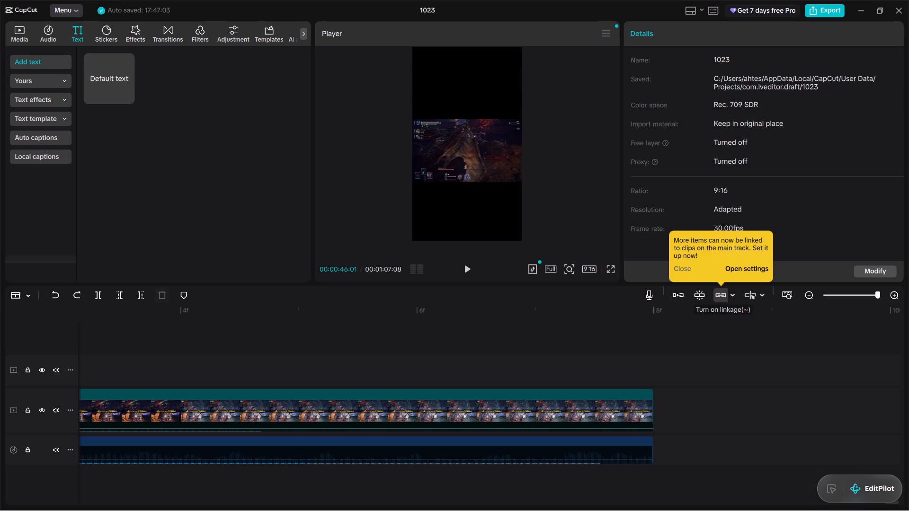
pyautogui.click(687, 272)
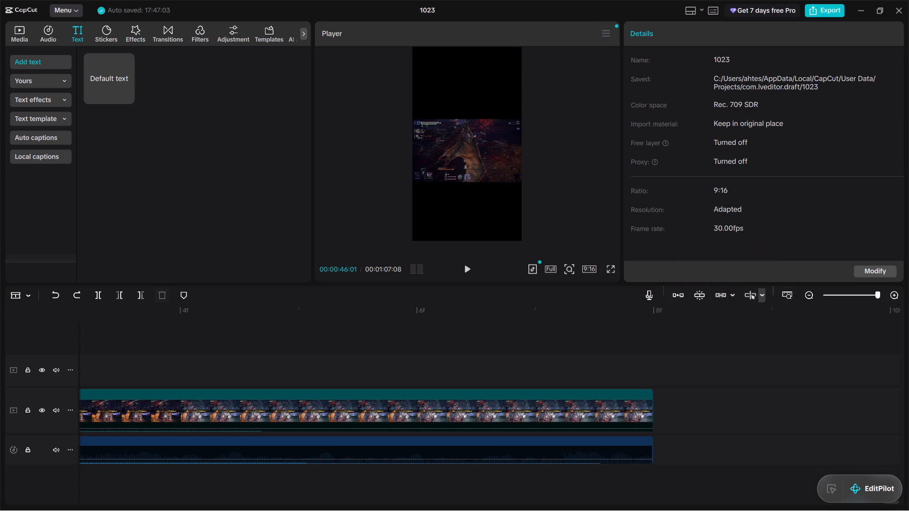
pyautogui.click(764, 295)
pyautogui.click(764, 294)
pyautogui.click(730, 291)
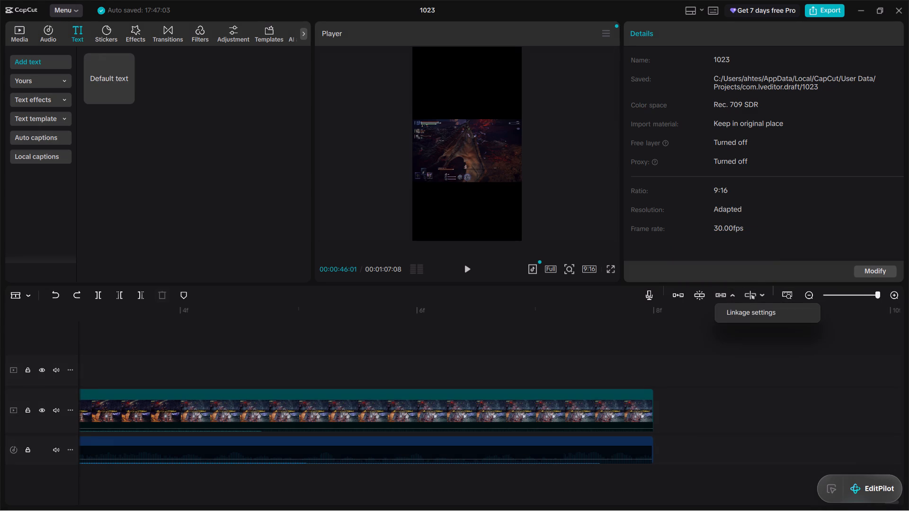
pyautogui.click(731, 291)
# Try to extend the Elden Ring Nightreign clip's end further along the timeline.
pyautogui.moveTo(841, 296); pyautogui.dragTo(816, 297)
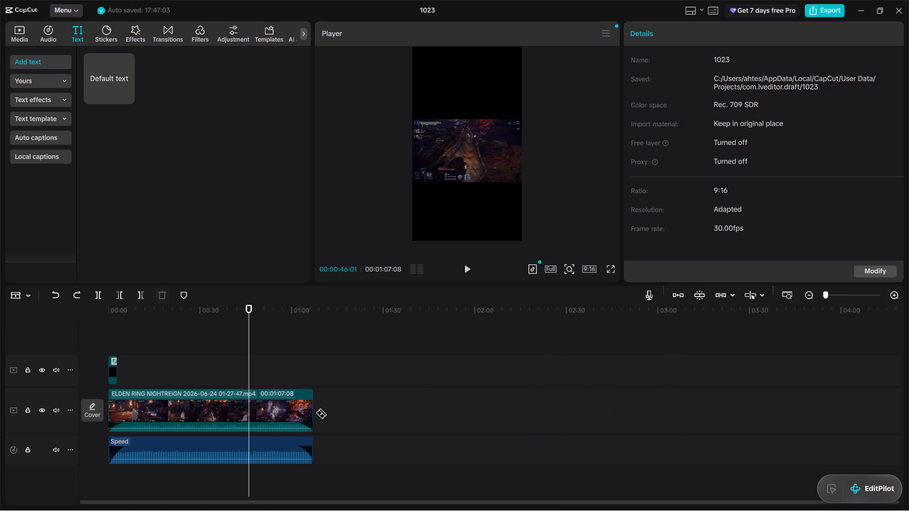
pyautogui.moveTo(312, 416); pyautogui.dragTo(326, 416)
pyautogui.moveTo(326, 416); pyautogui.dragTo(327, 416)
# Scrub the playhead toward the end of the video and bring it back to 00:00:00:00.
pyautogui.moveTo(250, 353); pyautogui.dragTo(315, 357)
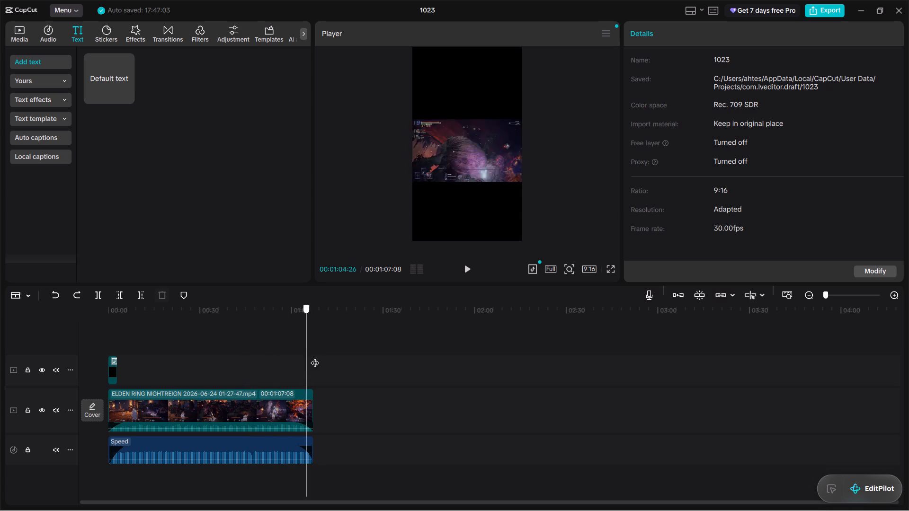
pyautogui.moveTo(315, 357); pyautogui.dragTo(331, 362)
pyautogui.moveTo(314, 409); pyautogui.dragTo(101, 398)
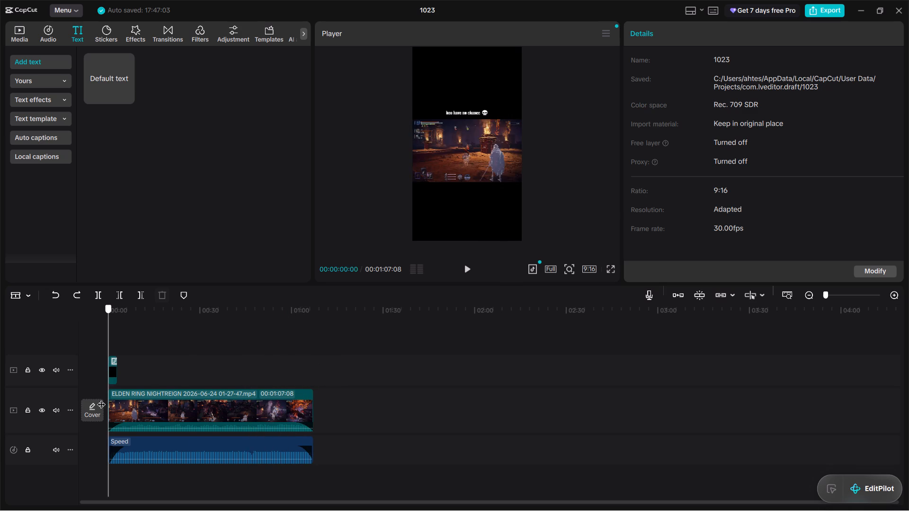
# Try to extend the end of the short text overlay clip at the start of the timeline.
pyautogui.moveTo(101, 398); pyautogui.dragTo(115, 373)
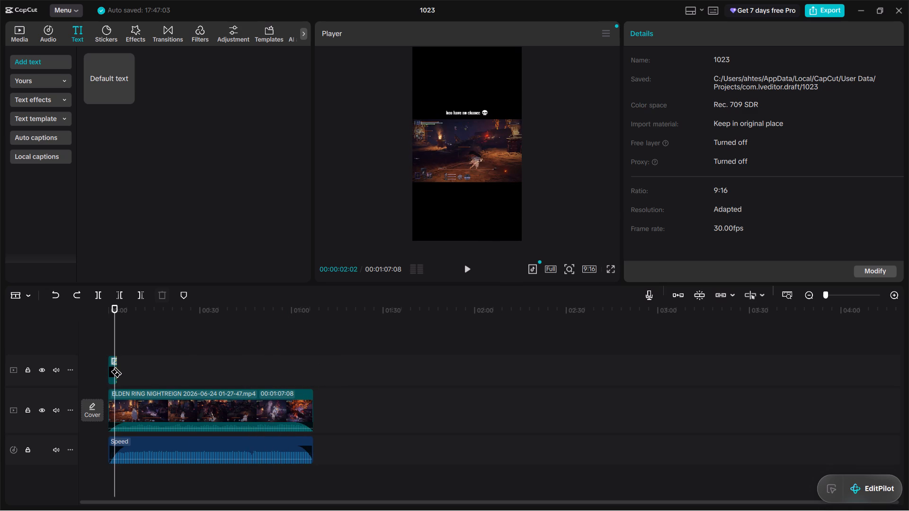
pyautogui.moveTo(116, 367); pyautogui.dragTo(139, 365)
# Move the playhead to the end of the video at 00:01:07:08 and show the project's imported media.
pyautogui.click(218, 335)
pyautogui.moveTo(414, 338); pyautogui.dragTo(545, 510)
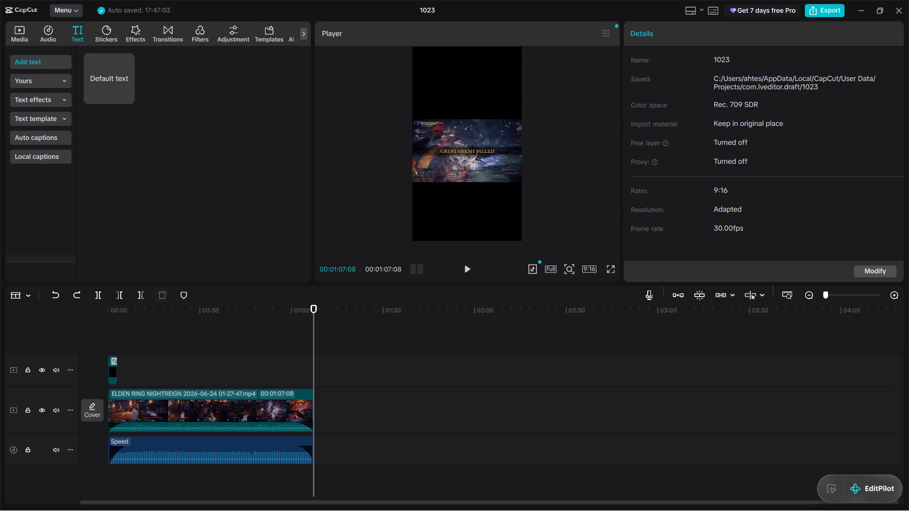
pyautogui.click(18, 35)
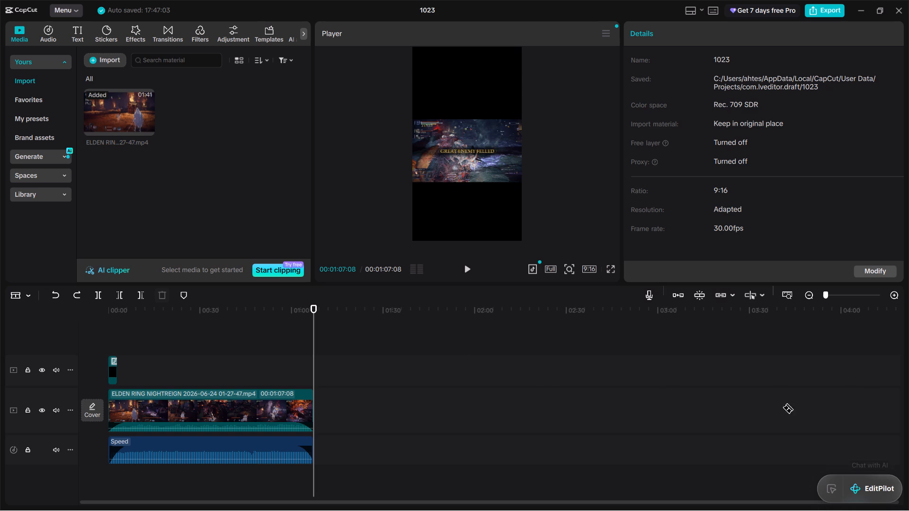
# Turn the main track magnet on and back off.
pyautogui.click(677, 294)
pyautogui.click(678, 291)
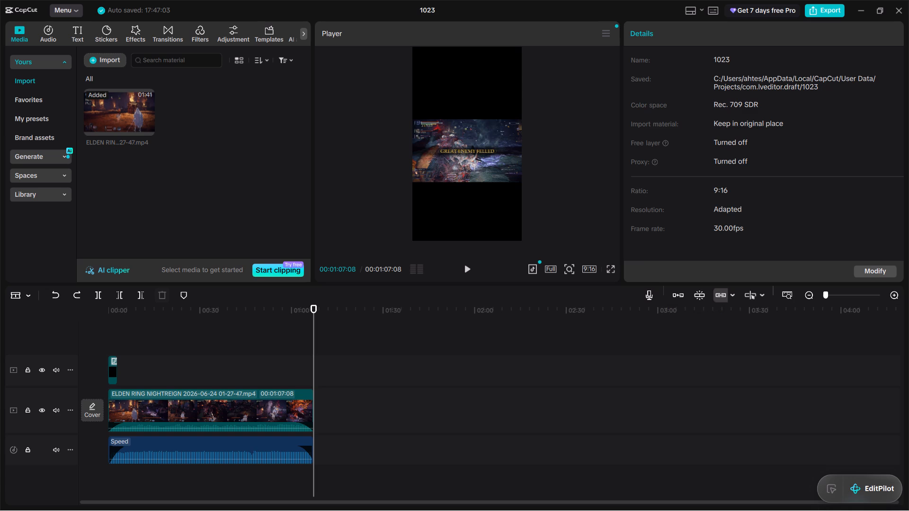
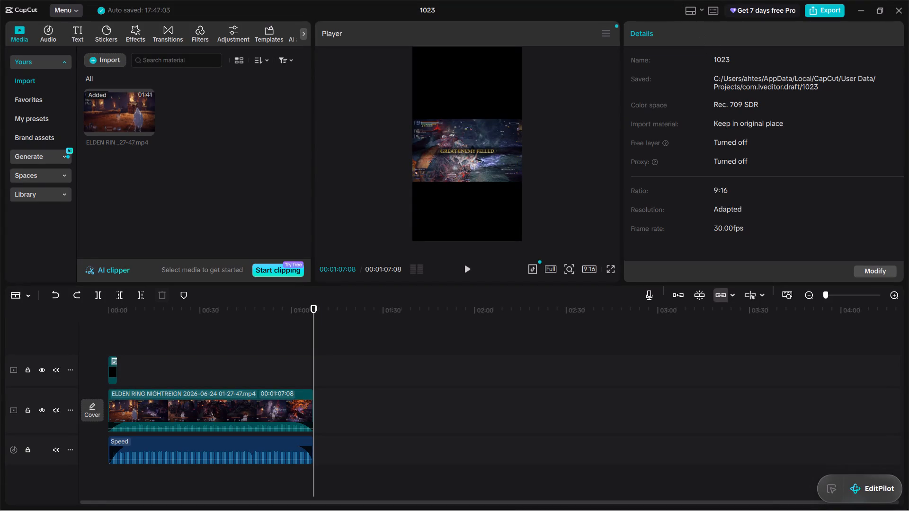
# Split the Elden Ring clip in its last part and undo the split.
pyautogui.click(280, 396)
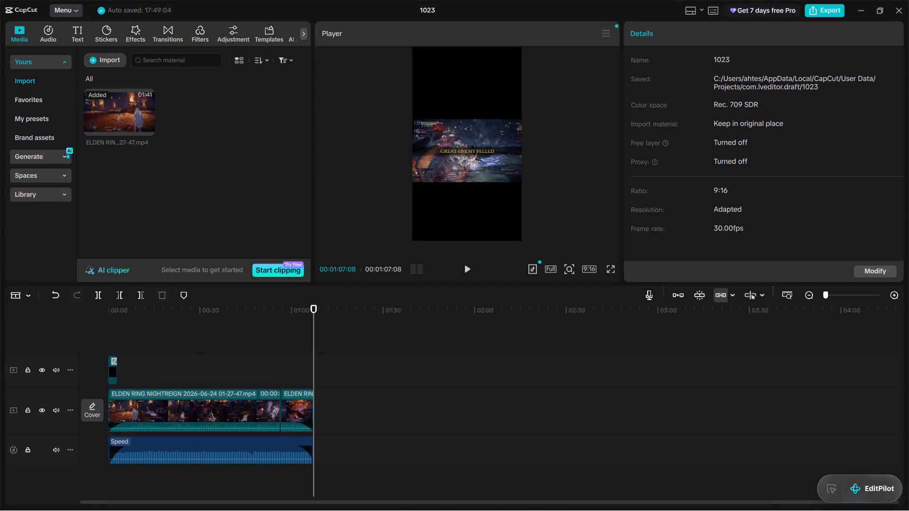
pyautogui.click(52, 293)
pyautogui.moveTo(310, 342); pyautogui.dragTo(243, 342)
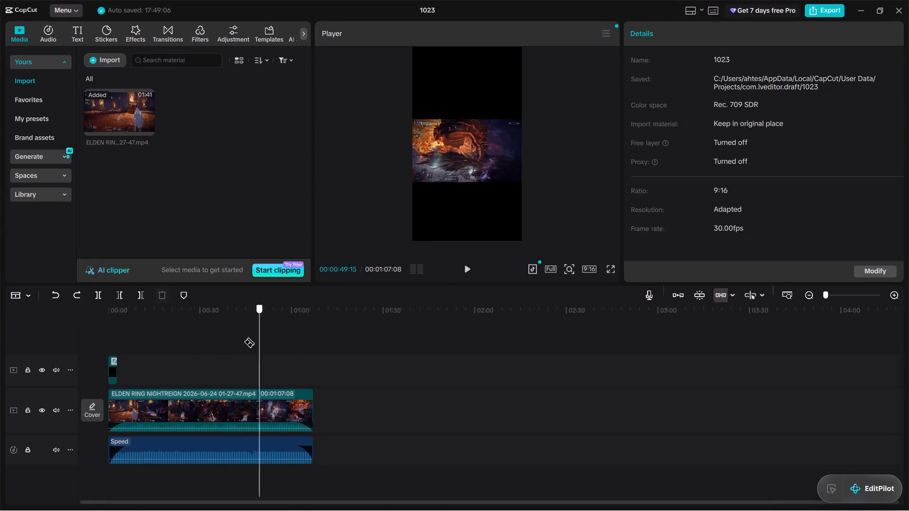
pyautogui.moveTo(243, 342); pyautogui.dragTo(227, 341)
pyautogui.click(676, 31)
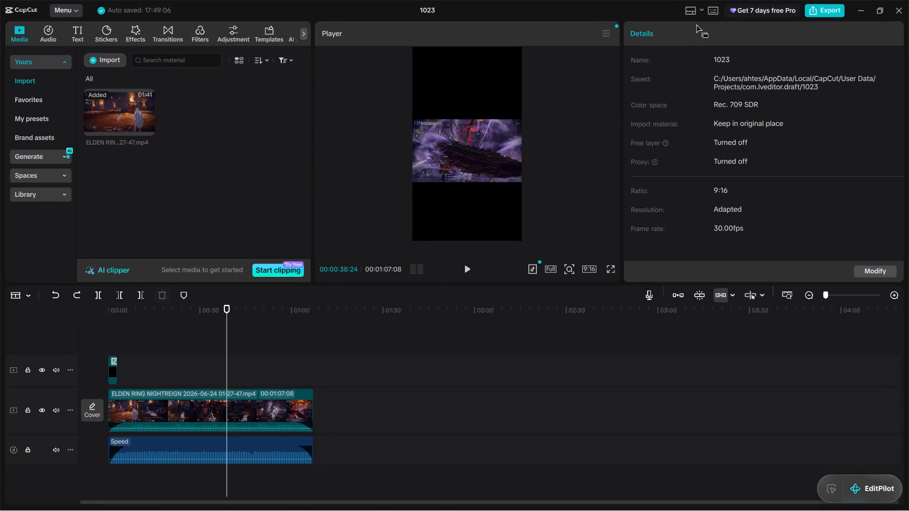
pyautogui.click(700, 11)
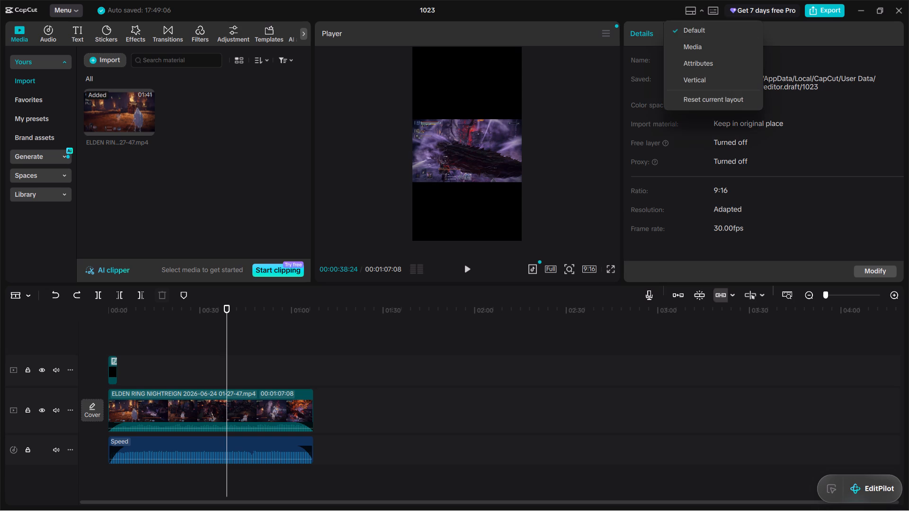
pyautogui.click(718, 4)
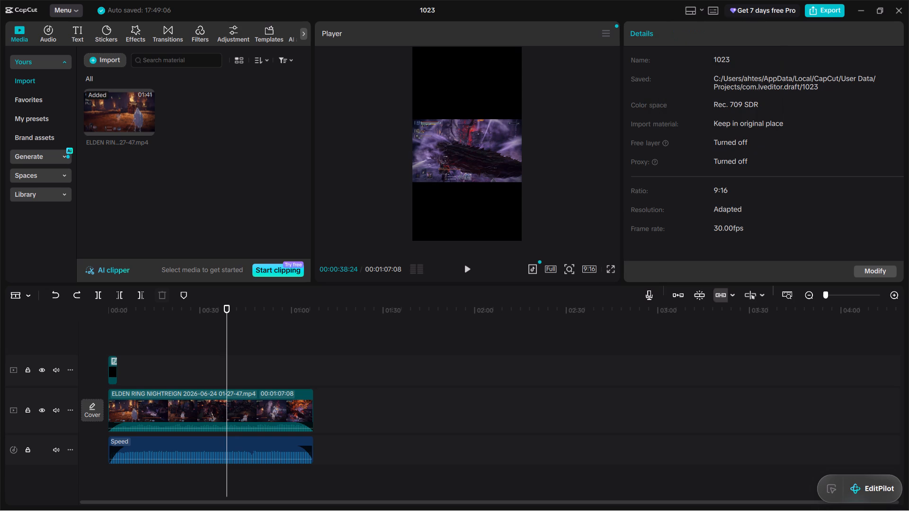
# Look through the keyboard shortcut list, including the Player and Basic groups, and close it.
pyautogui.click(717, 9)
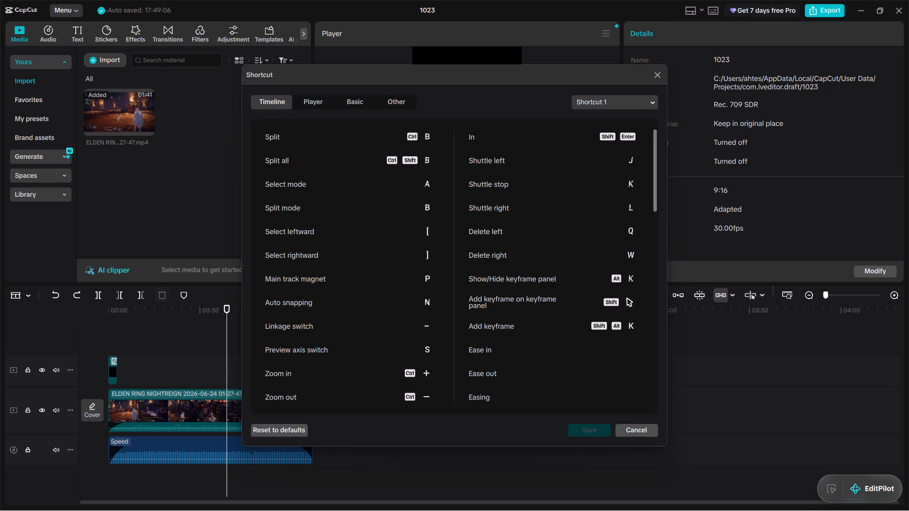
pyautogui.click(304, 102)
pyautogui.click(343, 97)
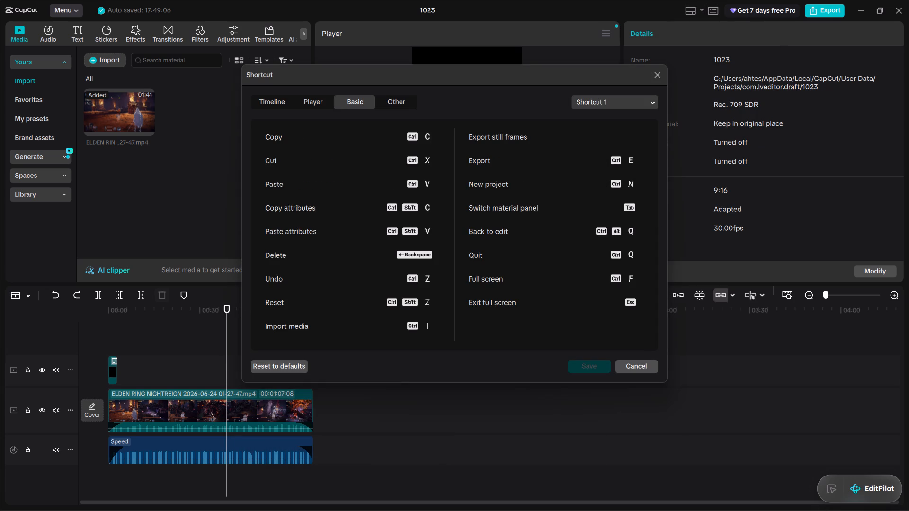
pyautogui.click(656, 69)
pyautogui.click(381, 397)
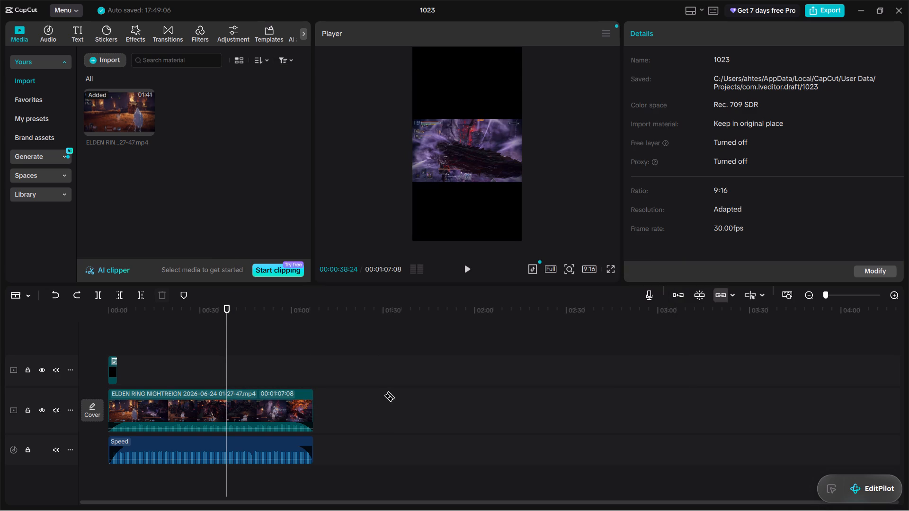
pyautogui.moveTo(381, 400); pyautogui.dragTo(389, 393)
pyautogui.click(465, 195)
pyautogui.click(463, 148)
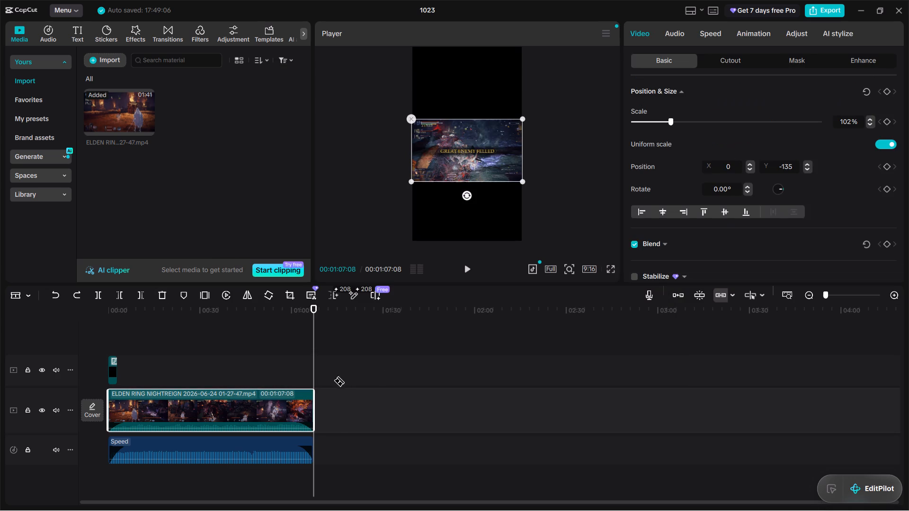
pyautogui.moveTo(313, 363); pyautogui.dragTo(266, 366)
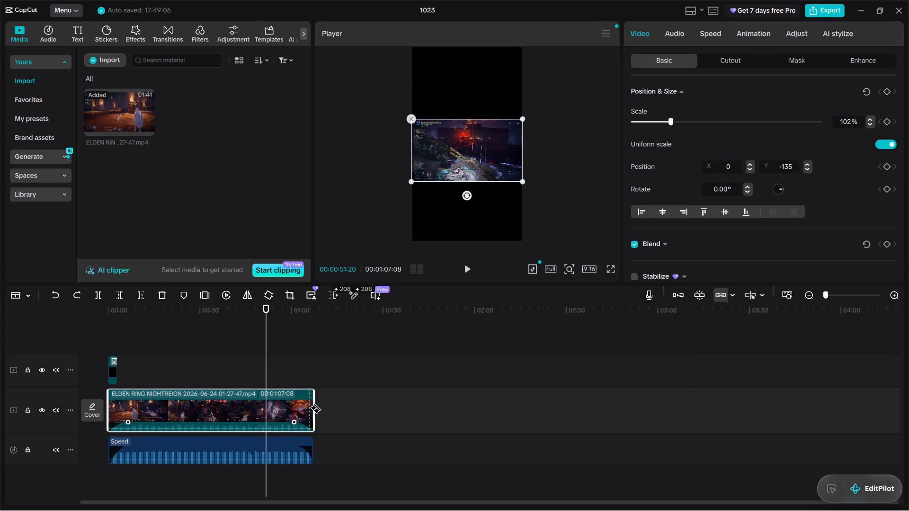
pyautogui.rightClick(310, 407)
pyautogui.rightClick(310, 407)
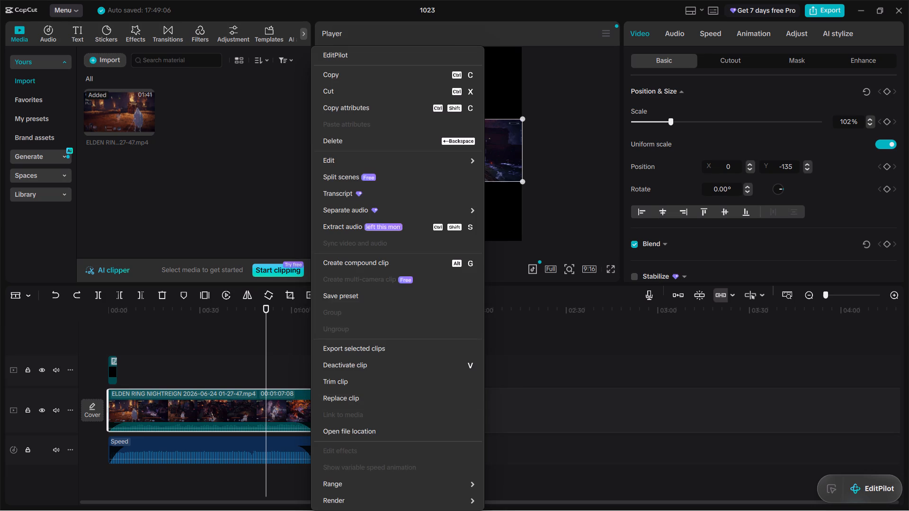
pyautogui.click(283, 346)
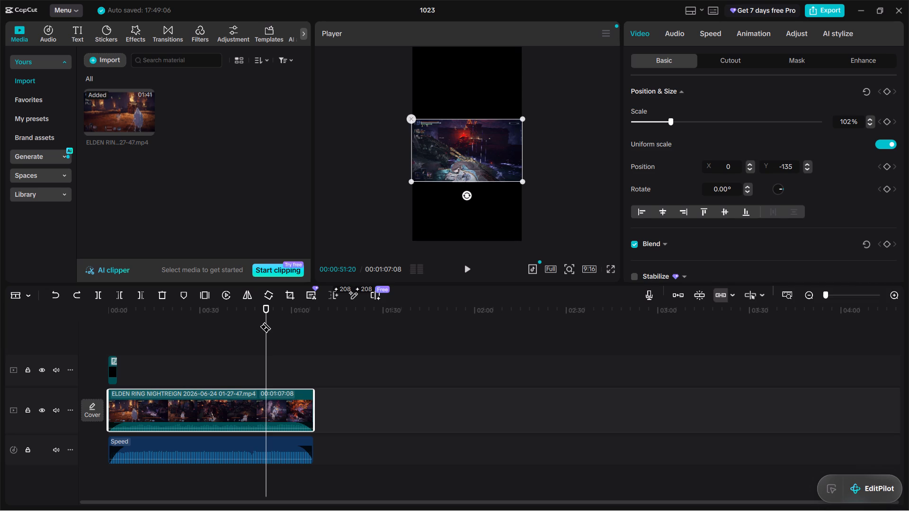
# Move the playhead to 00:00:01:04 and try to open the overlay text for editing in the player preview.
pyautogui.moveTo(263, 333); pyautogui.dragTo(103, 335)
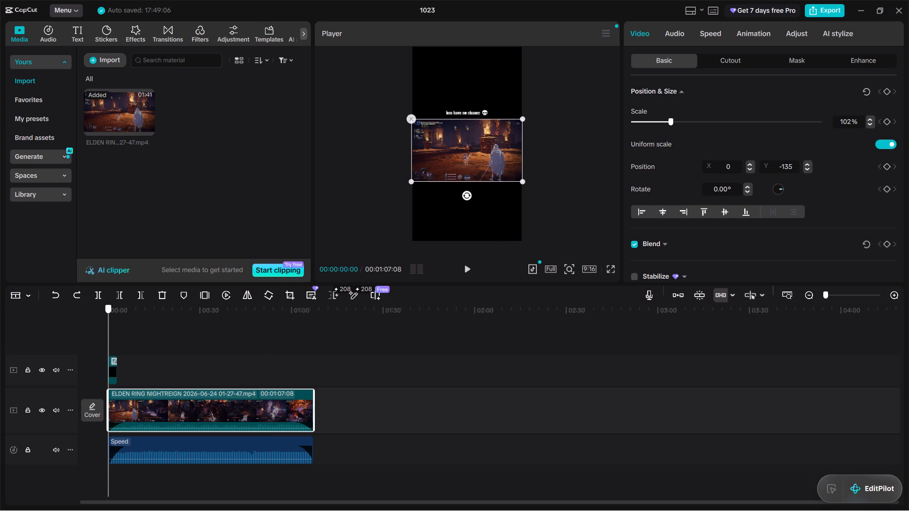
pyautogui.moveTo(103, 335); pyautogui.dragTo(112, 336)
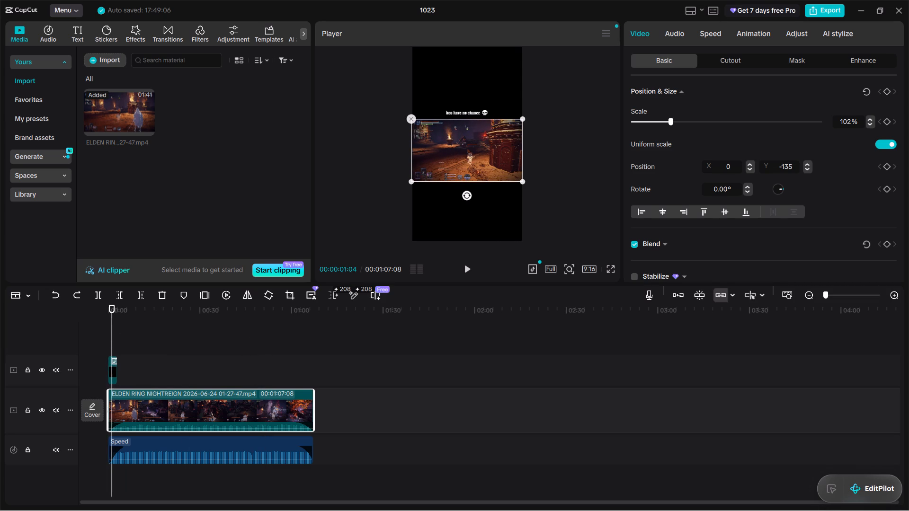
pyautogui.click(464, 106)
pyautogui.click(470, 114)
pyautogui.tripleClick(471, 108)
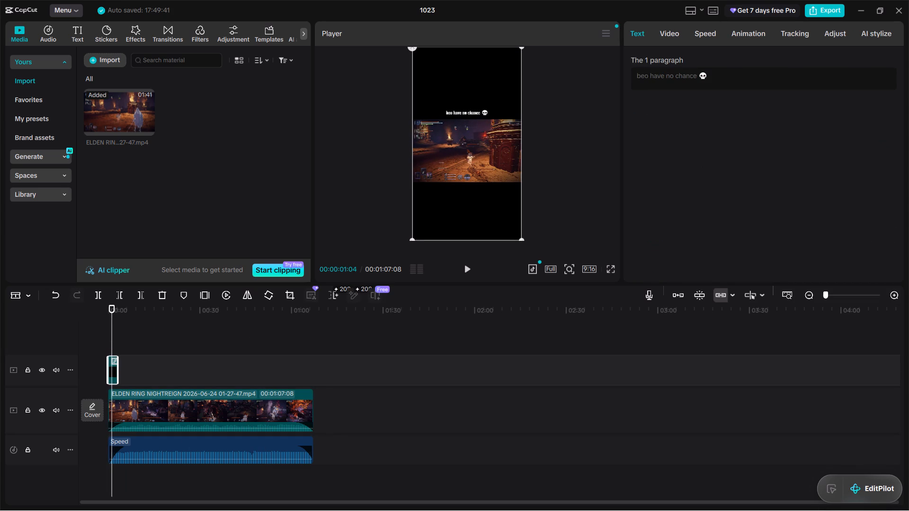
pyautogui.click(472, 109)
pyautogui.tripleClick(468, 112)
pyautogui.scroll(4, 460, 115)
# View the text overlay in the full-screen preview, try to select its wording there, and return to the editor.
pyautogui.click(614, 267)
pyautogui.click(465, 162)
pyautogui.tripleClick(463, 173)
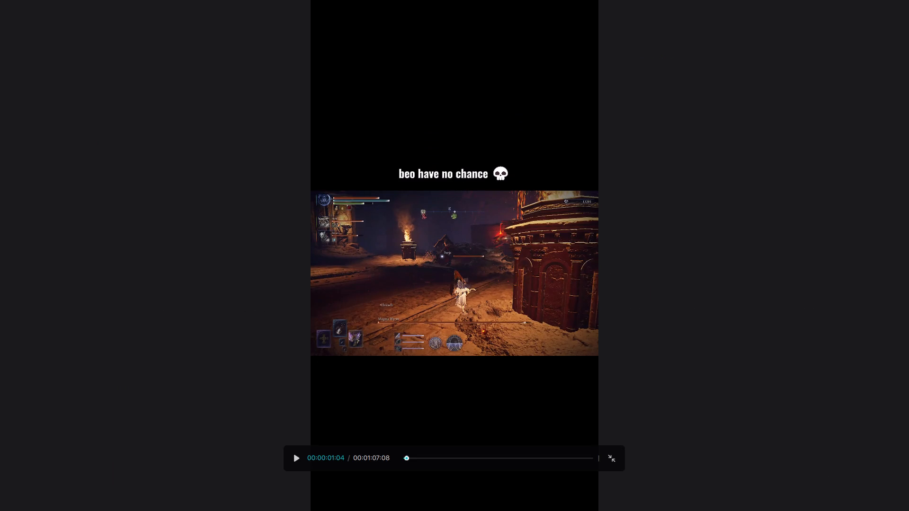
pyautogui.tripleClick(436, 166)
pyautogui.doubleClick(439, 166)
pyautogui.click(443, 168)
pyautogui.press('Escape')
# Move the playhead to 00:00:01:22 and try again to edit the overlay wording in the player preview.
pyautogui.tripleClick(476, 109)
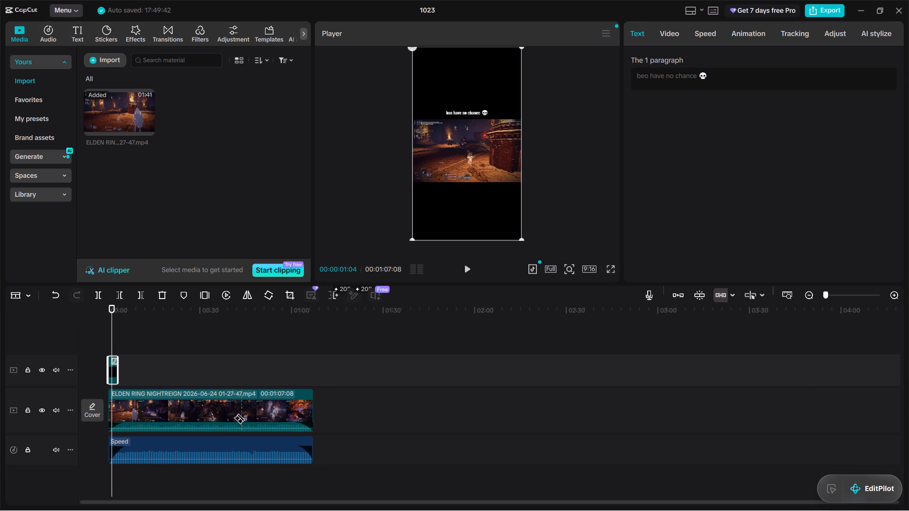
pyautogui.click(214, 337)
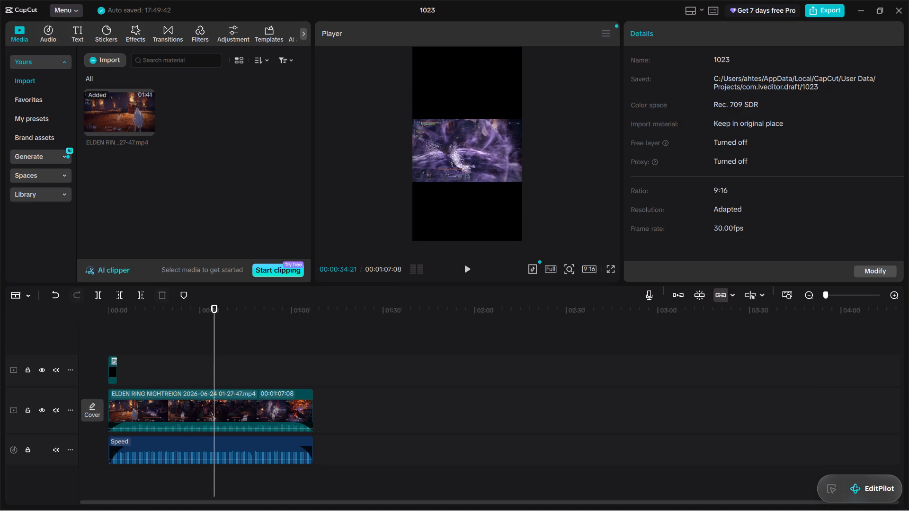
pyautogui.click(107, 337)
pyautogui.click(111, 337)
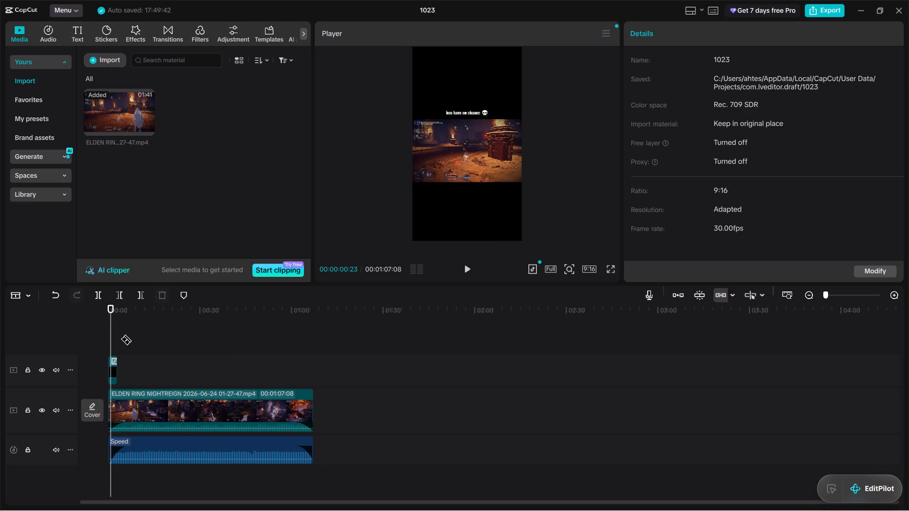
pyautogui.click(111, 341)
pyautogui.click(114, 341)
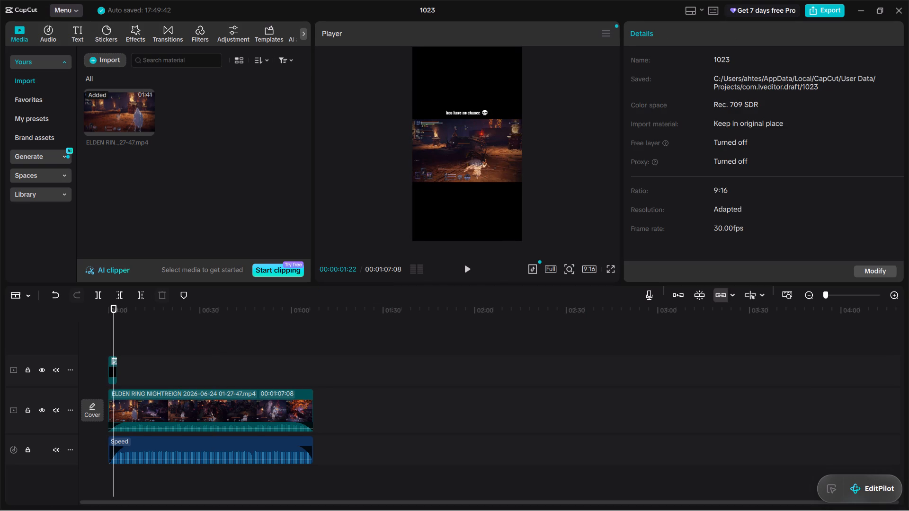
pyautogui.click(466, 109)
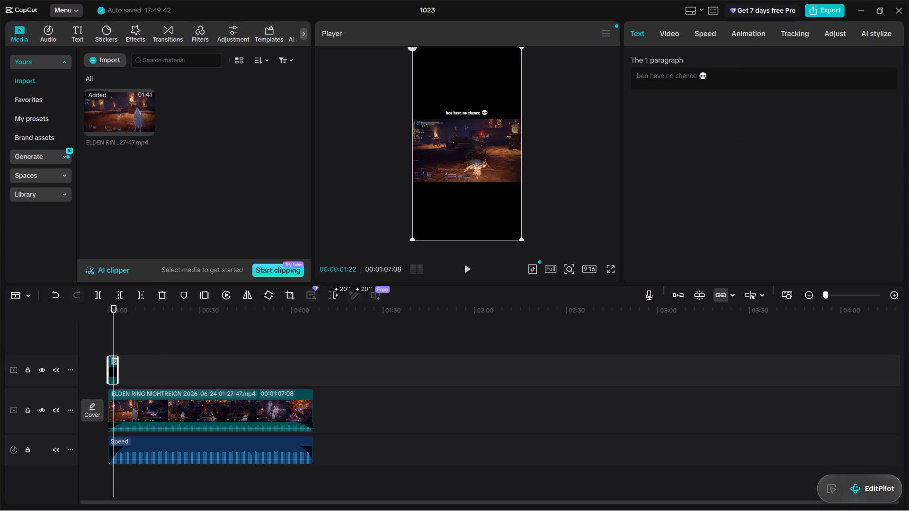
pyautogui.click(488, 117)
pyautogui.tripleClick(472, 162)
pyautogui.click(472, 162)
pyautogui.click(271, 426)
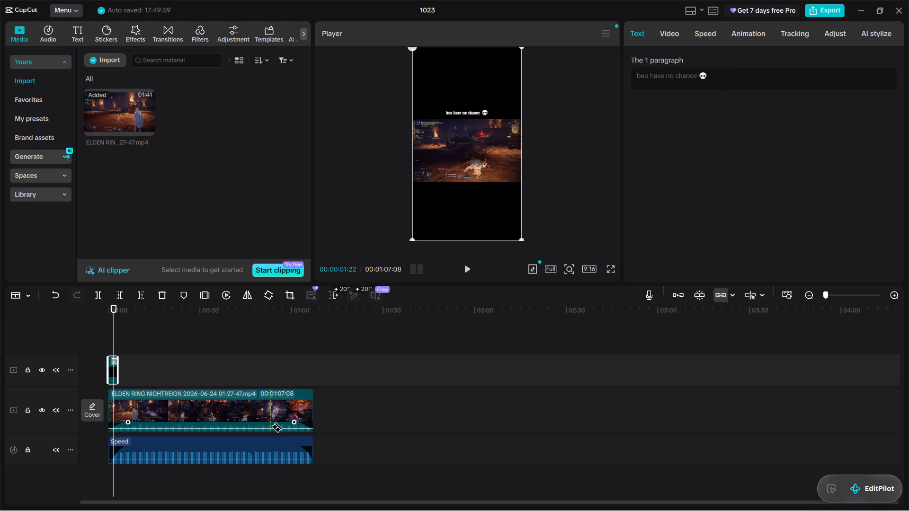
# Undo the recent edits until the overlay is a plain editable text clip on its own text track.
pyautogui.click(54, 291)
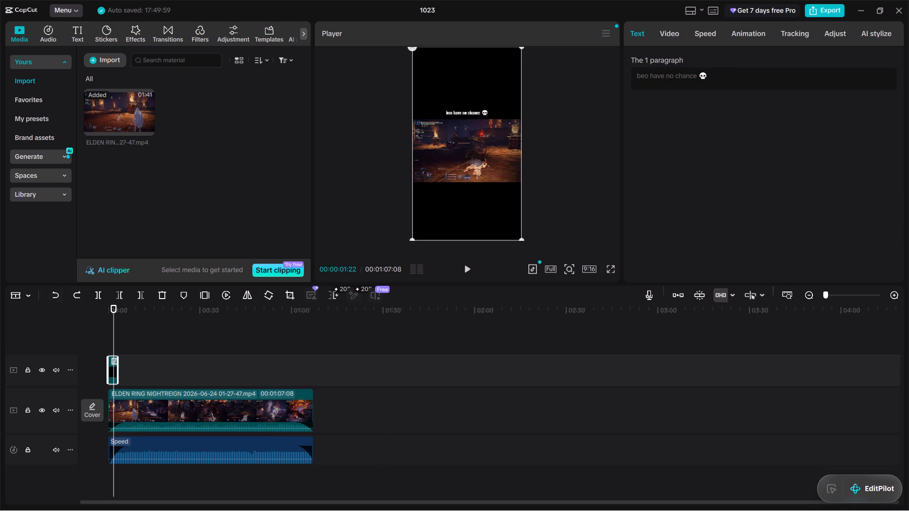
pyautogui.tripleClick(54, 291)
pyautogui.tripleClick(53, 291)
pyautogui.tripleClick(53, 291)
pyautogui.doubleClick(53, 291)
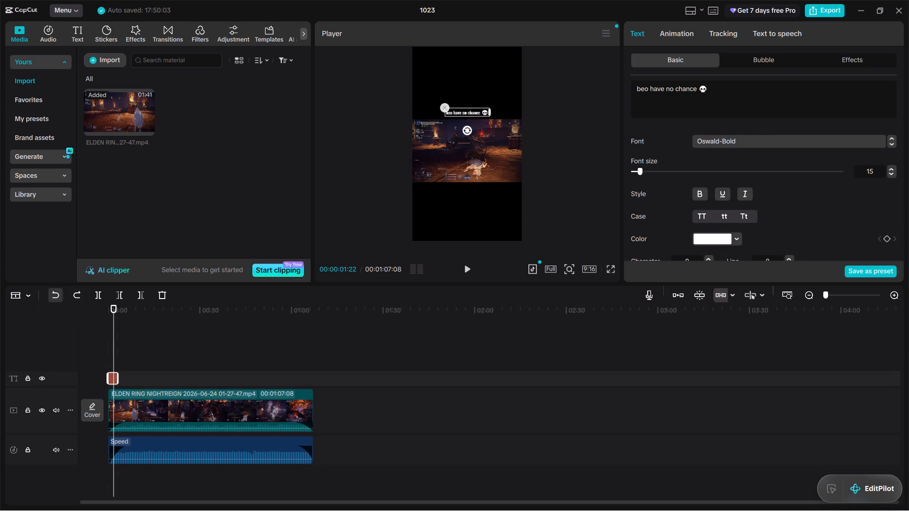
# Undo the overlay text's Oswald-Bold font, its resizing and its placement above the video.
pyautogui.tripleClick(53, 291)
pyautogui.tripleClick(53, 291)
pyautogui.tripleClick(53, 291)
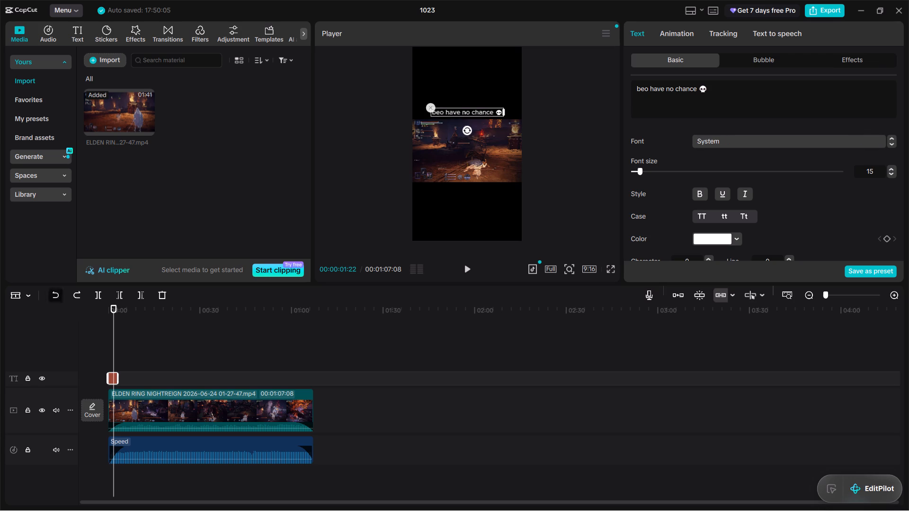
pyautogui.tripleClick(53, 291)
pyautogui.tripleClick(53, 291)
pyautogui.tripleClick(53, 291)
pyautogui.tripleClick(53, 291)
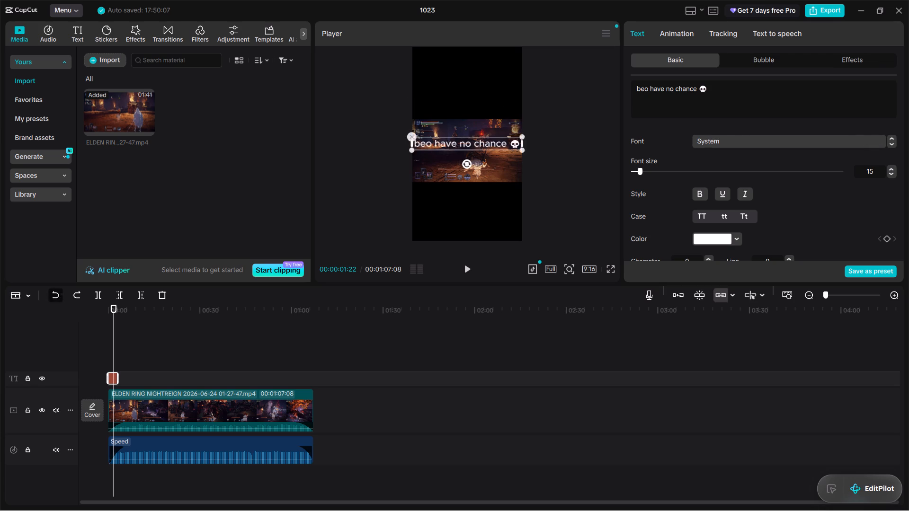
# Undo the entry of the wording "beo have no chance" until the overlay's text box is empty.
pyautogui.tripleClick(53, 291)
pyautogui.tripleClick(53, 291)
pyautogui.tripleClick(53, 291)
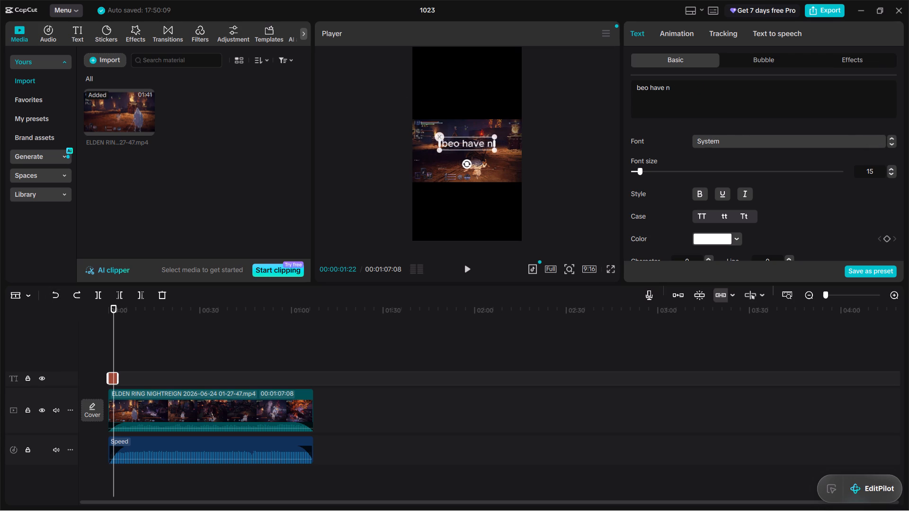
pyautogui.tripleClick(54, 291)
pyautogui.tripleClick(54, 291)
pyautogui.tripleClick(54, 291)
pyautogui.tripleClick(54, 291)
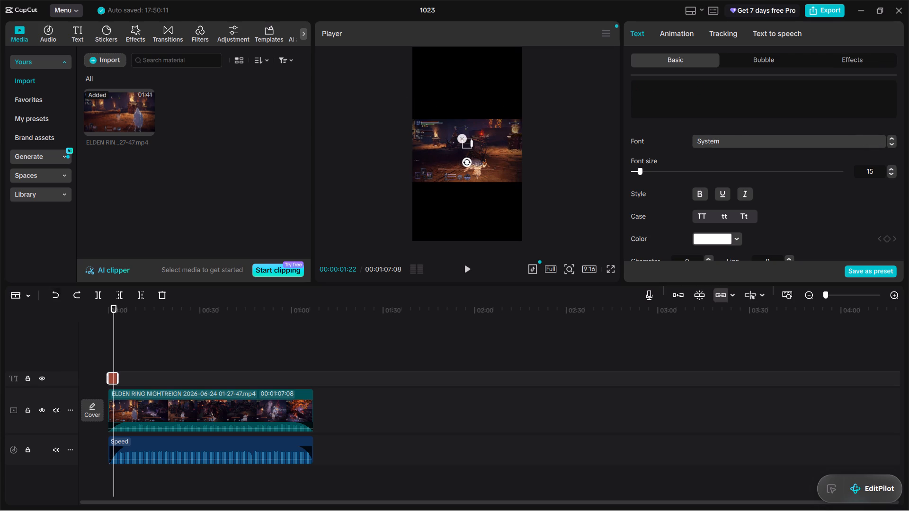
# Keep undoing through the earlier "poor lizard" wording until the overlay's text box is empty.
pyautogui.tripleClick(54, 291)
pyautogui.tripleClick(54, 291)
pyautogui.tripleClick(54, 291)
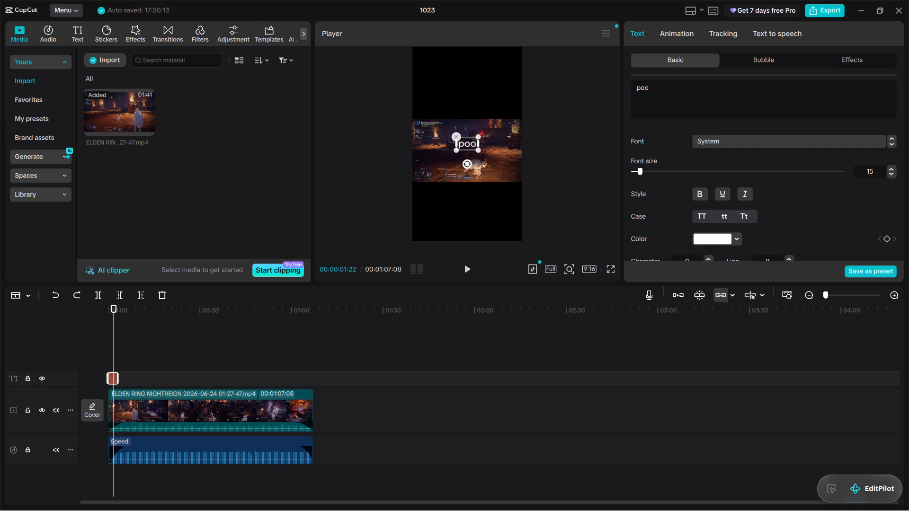
pyautogui.tripleClick(54, 291)
pyautogui.doubleClick(54, 291)
pyautogui.tripleClick(54, 291)
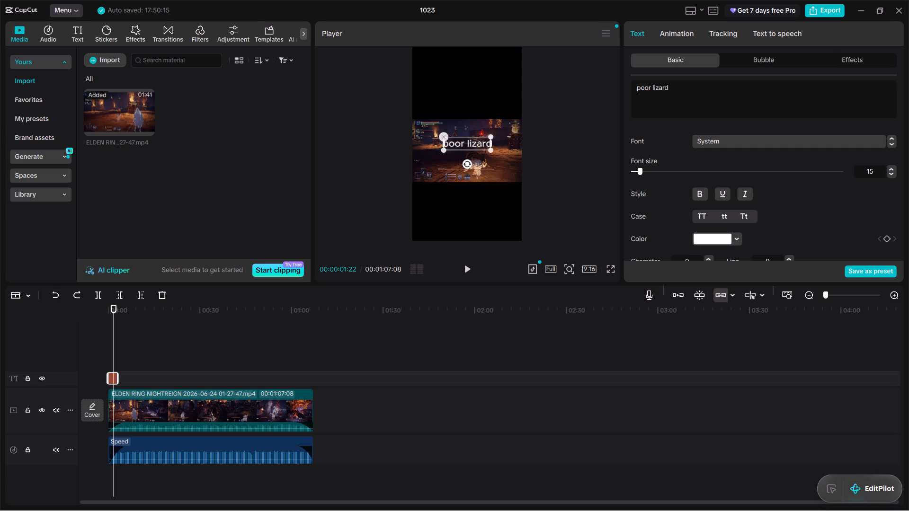
pyautogui.tripleClick(54, 291)
pyautogui.tripleClick(54, 291)
pyautogui.tripleClick(54, 291)
pyautogui.click(54, 291)
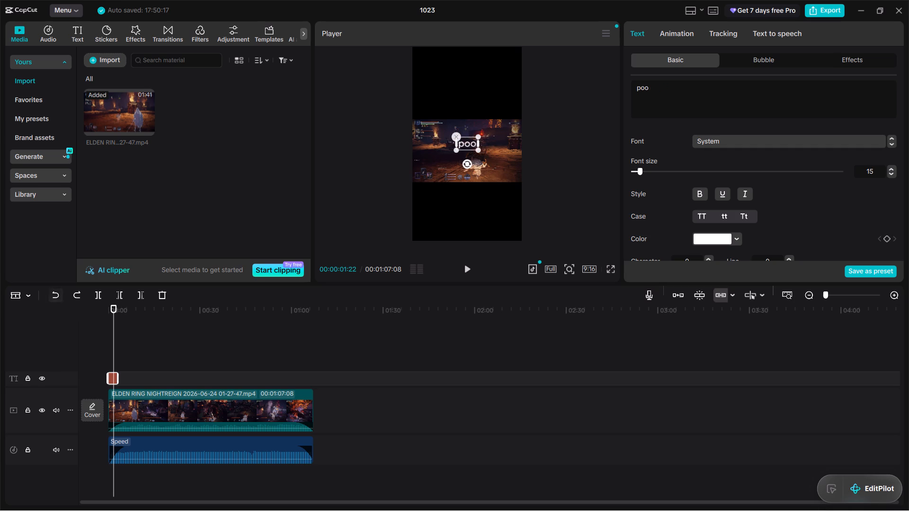
pyautogui.tripleClick(54, 291)
pyautogui.tripleClick(54, 291)
pyautogui.tripleClick(54, 291)
pyautogui.click(54, 291)
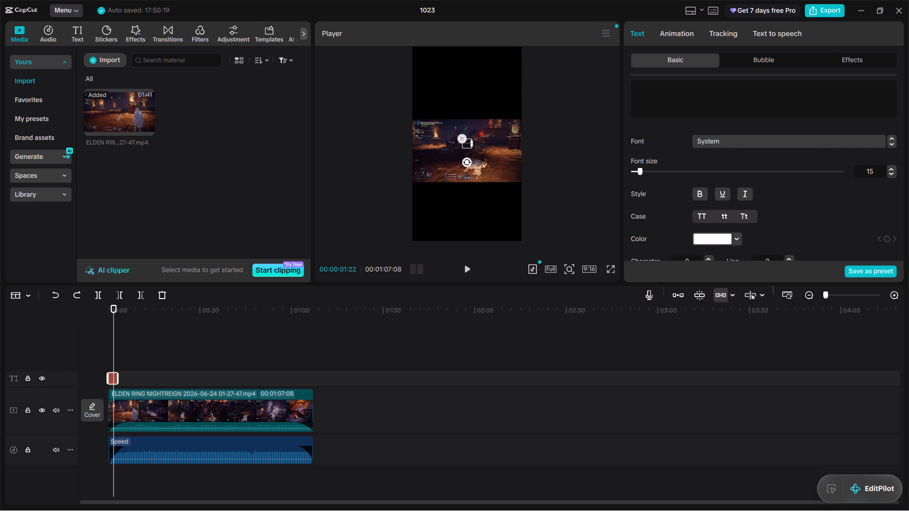
# Keep undoing through the earlier wording starting "bro dont hav" until the overlay's text box is empty.
pyautogui.tripleClick(54, 291)
pyautogui.tripleClick(54, 291)
pyautogui.tripleClick(54, 291)
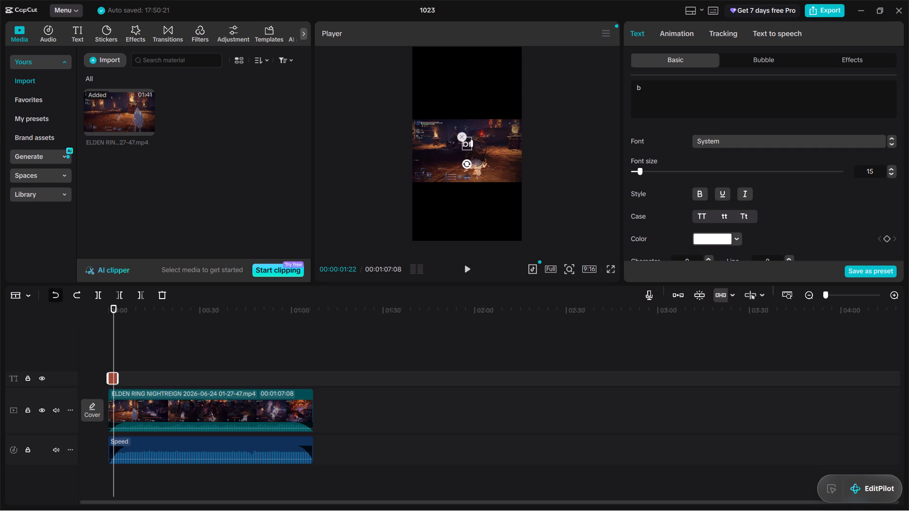
pyautogui.tripleClick(54, 291)
pyautogui.tripleClick(54, 291)
pyautogui.tripleClick(54, 291)
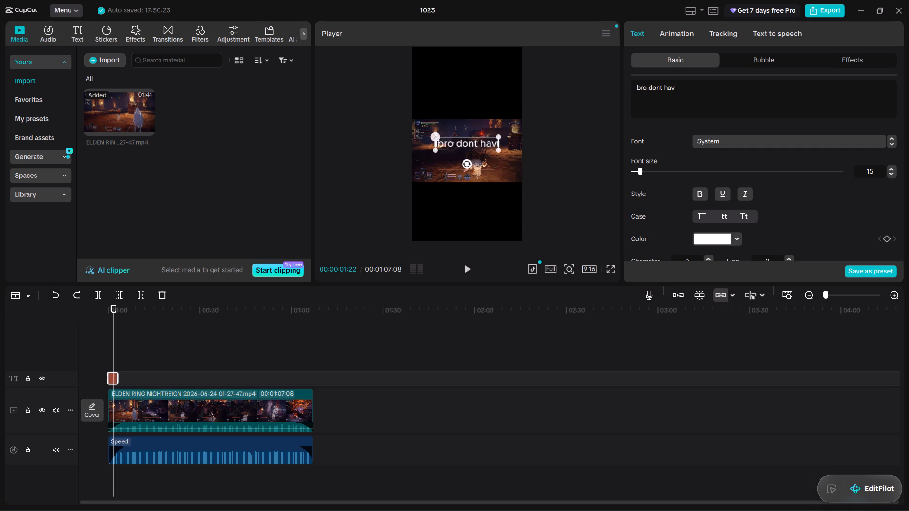
pyautogui.tripleClick(54, 291)
pyautogui.tripleClick(54, 291)
pyautogui.tripleClick(54, 291)
pyautogui.tripleClick(54, 291)
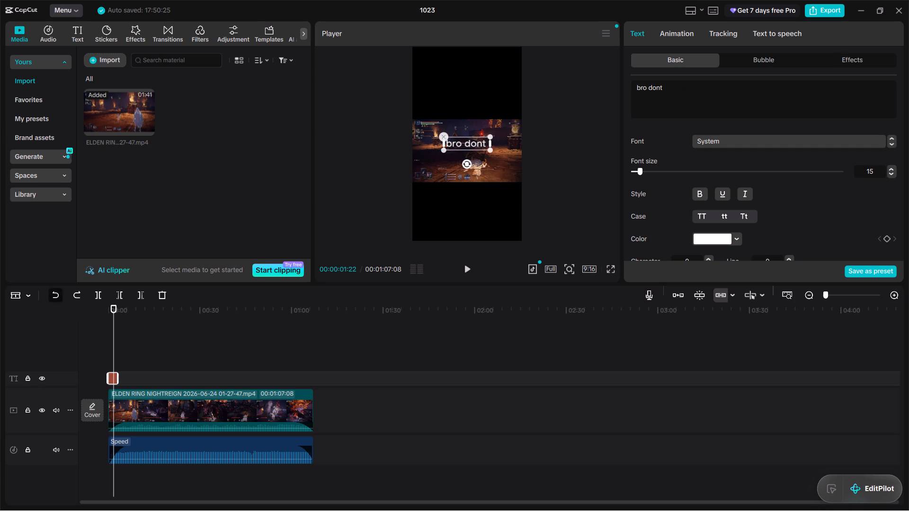
pyautogui.tripleClick(54, 291)
pyautogui.tripleClick(54, 291)
pyautogui.tripleClick(54, 291)
pyautogui.tripleClick(54, 291)
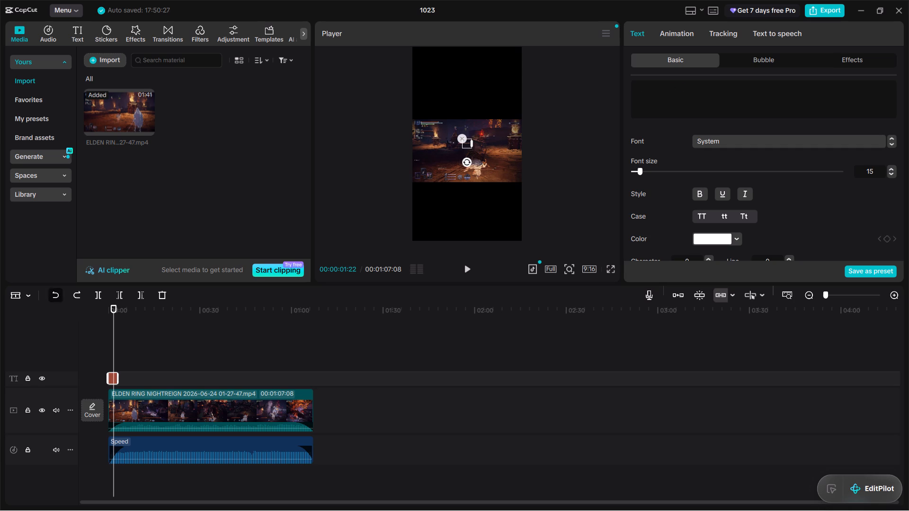
pyautogui.doubleClick(54, 291)
pyautogui.click(908, 0)
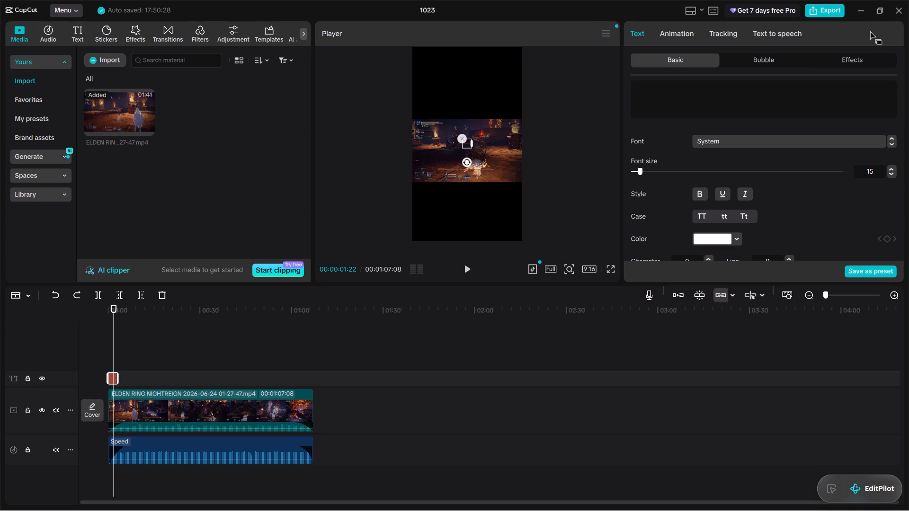